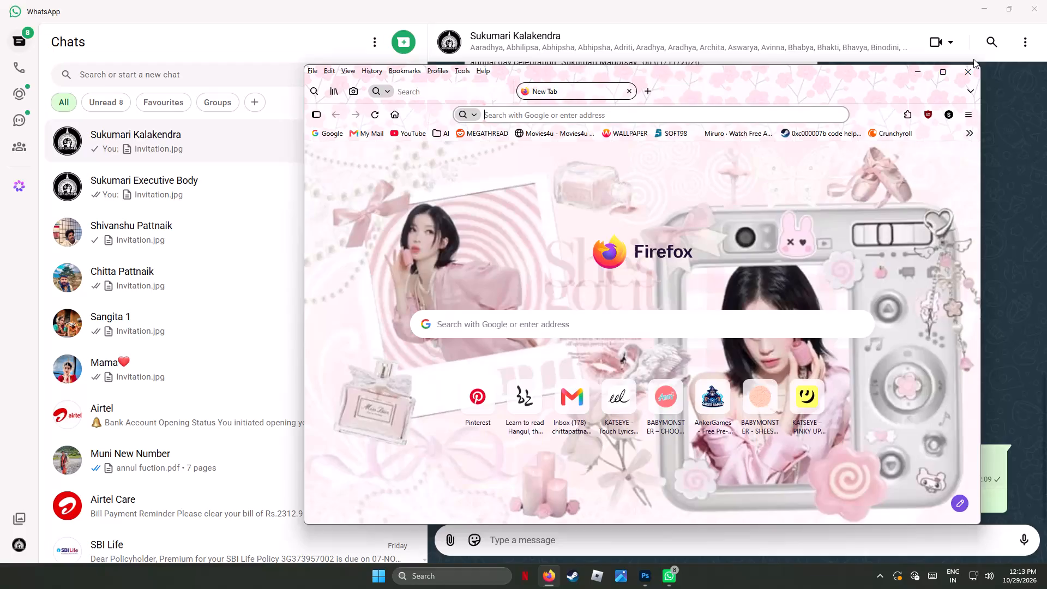
Maximize the Firefox window over the chat window.
click(945, 74)
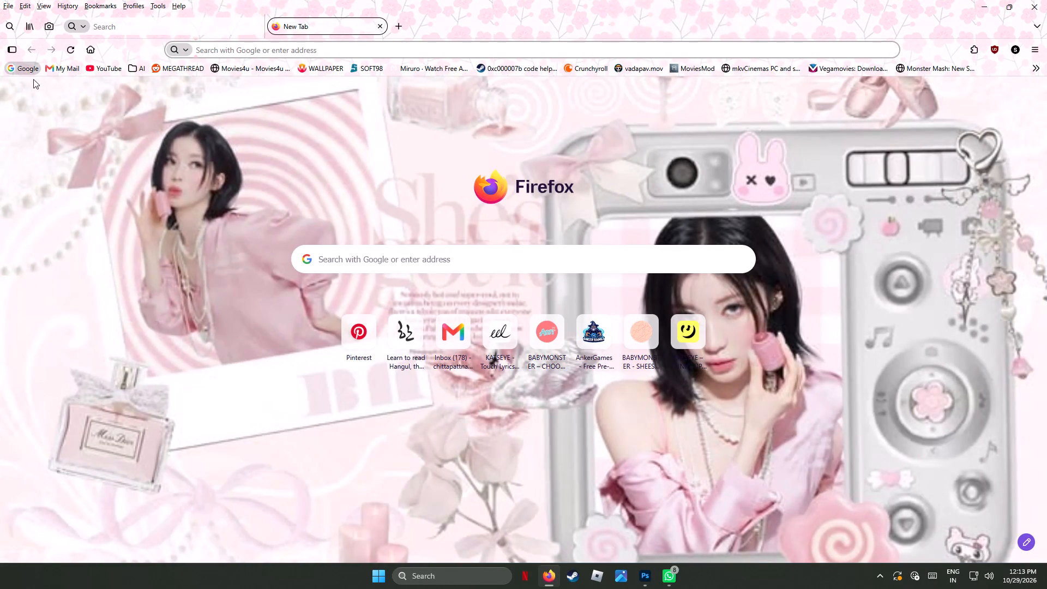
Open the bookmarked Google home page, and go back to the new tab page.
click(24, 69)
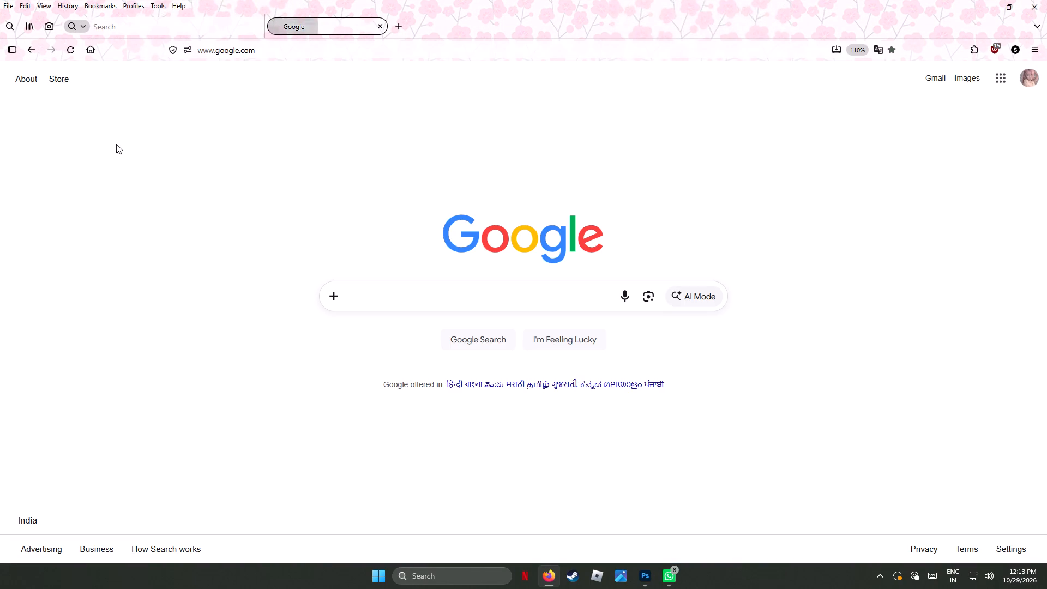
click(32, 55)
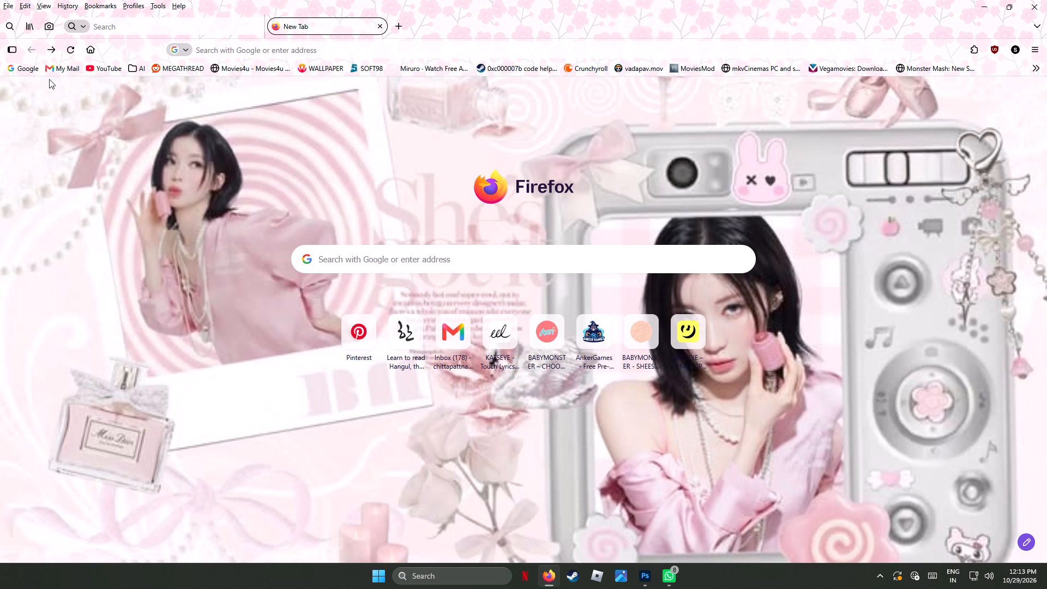
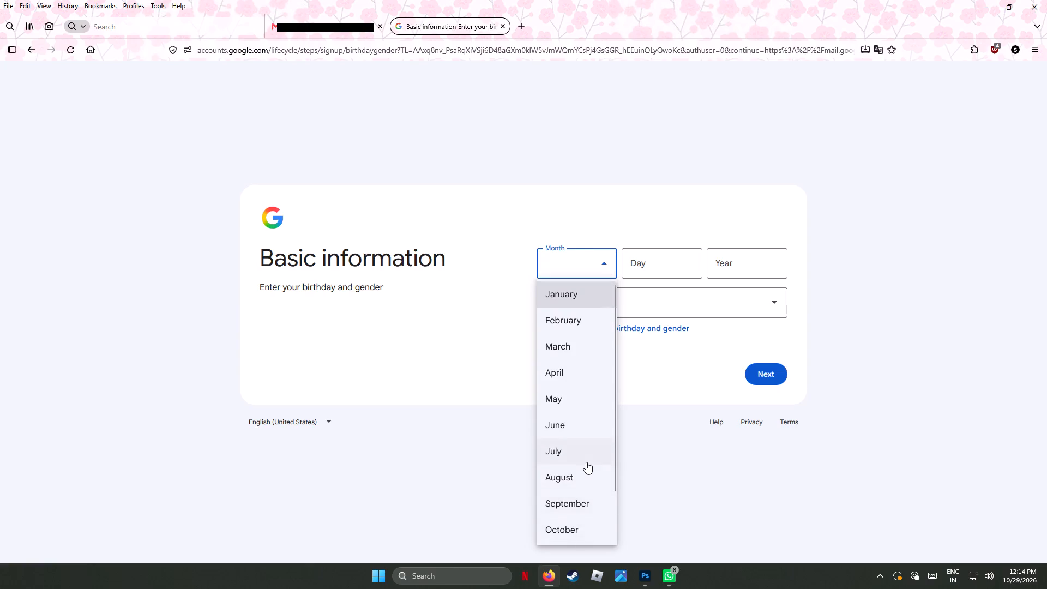
Enter the account holder's date of birth, filling in month, day and year in the basic information form.
scroll(586, 462, down, 5)
click(581, 524)
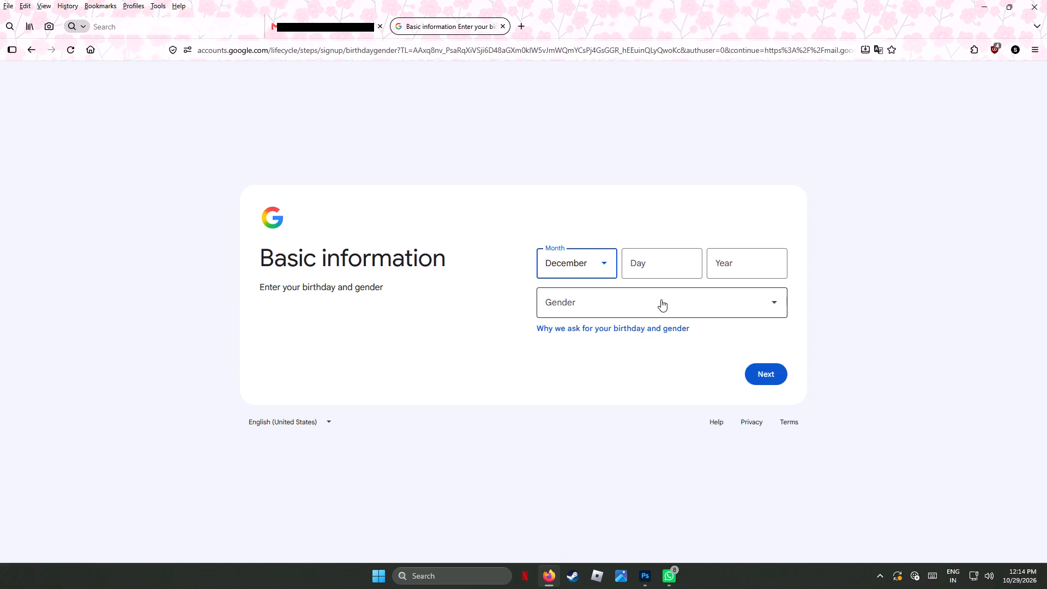
click(658, 268)
text(19)
click(737, 260)
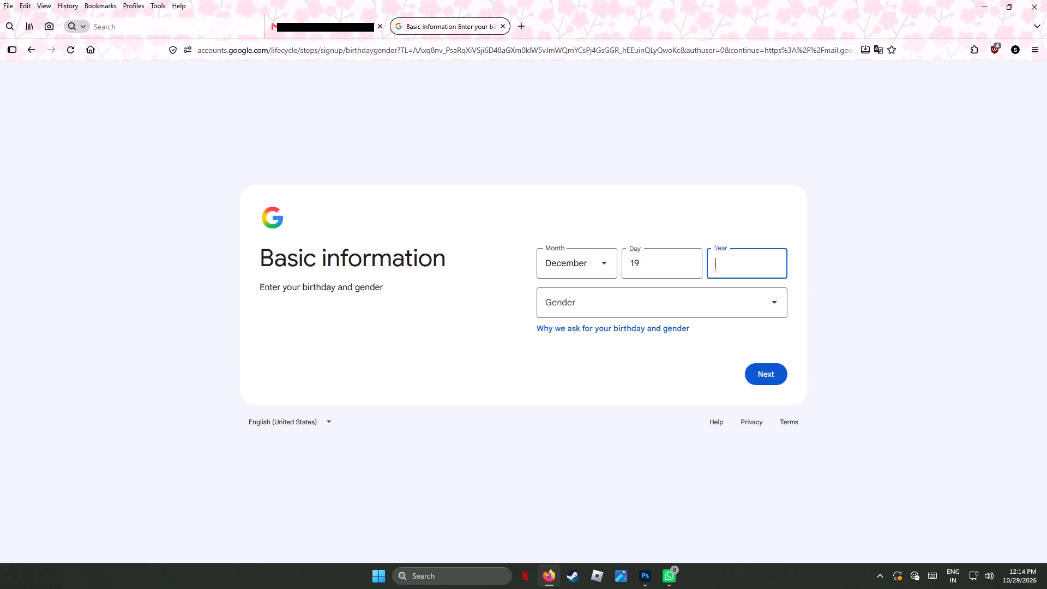
key(1)
text(83)
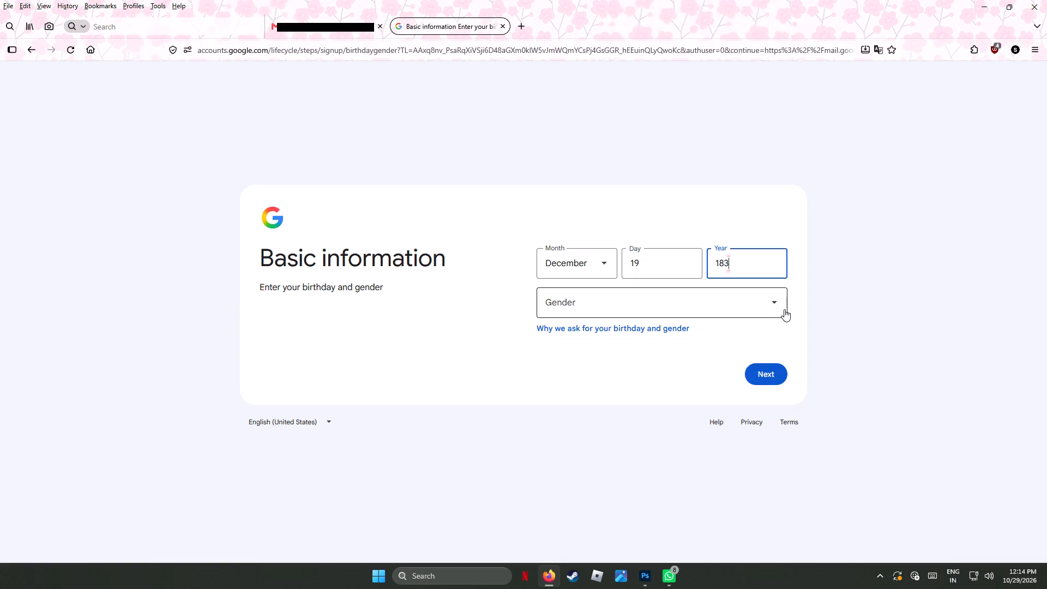
Set the gender in the basic information form to "Rather not say".
click(776, 304)
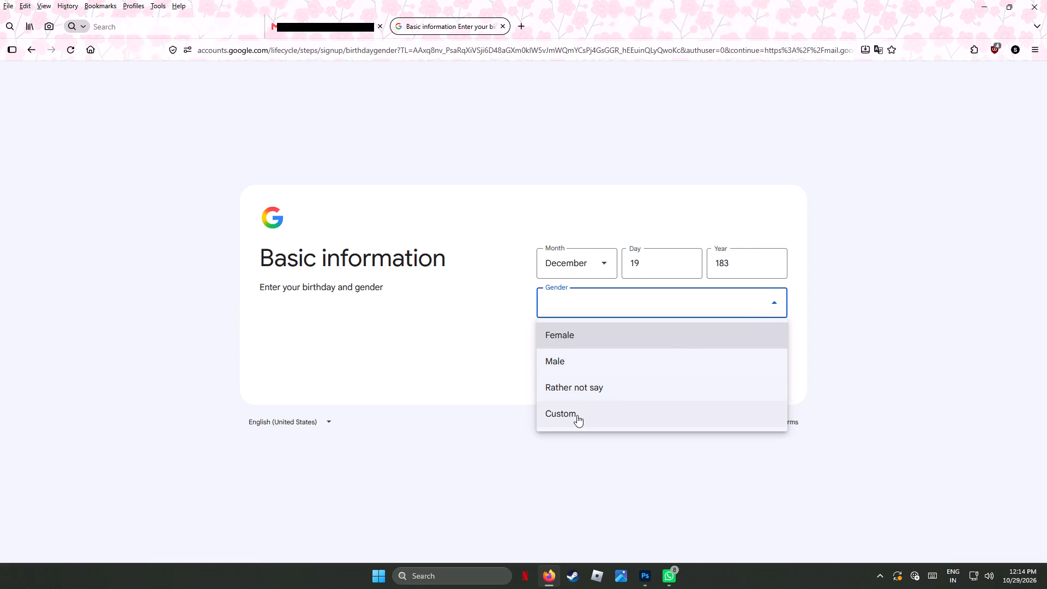
click(583, 388)
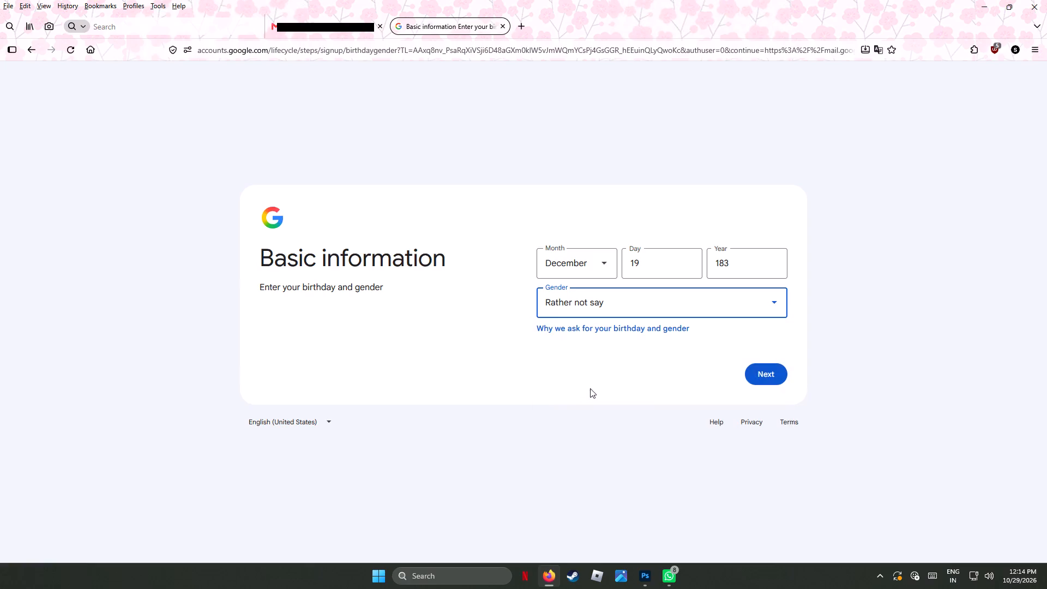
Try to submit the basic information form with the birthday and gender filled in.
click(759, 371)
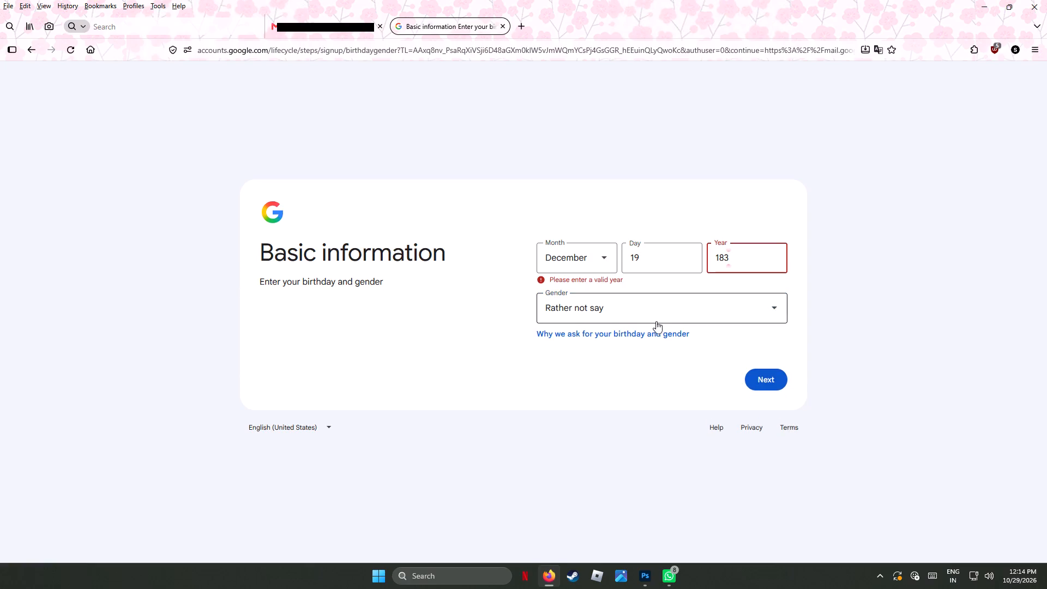
Correct the birth year in the basic information form by adding its missing digit to make a four-digit year.
click(718, 255)
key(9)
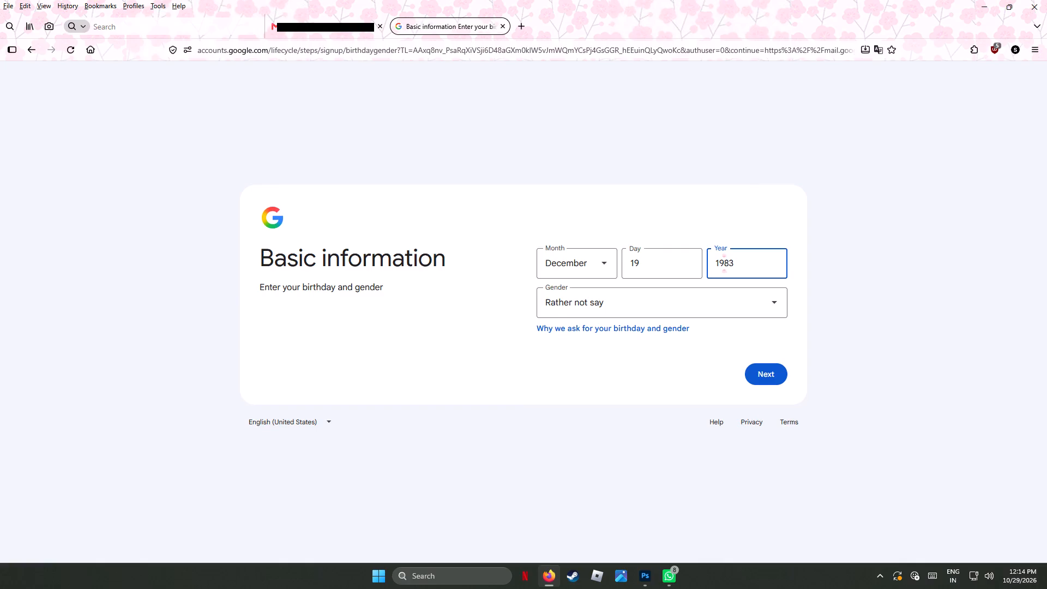
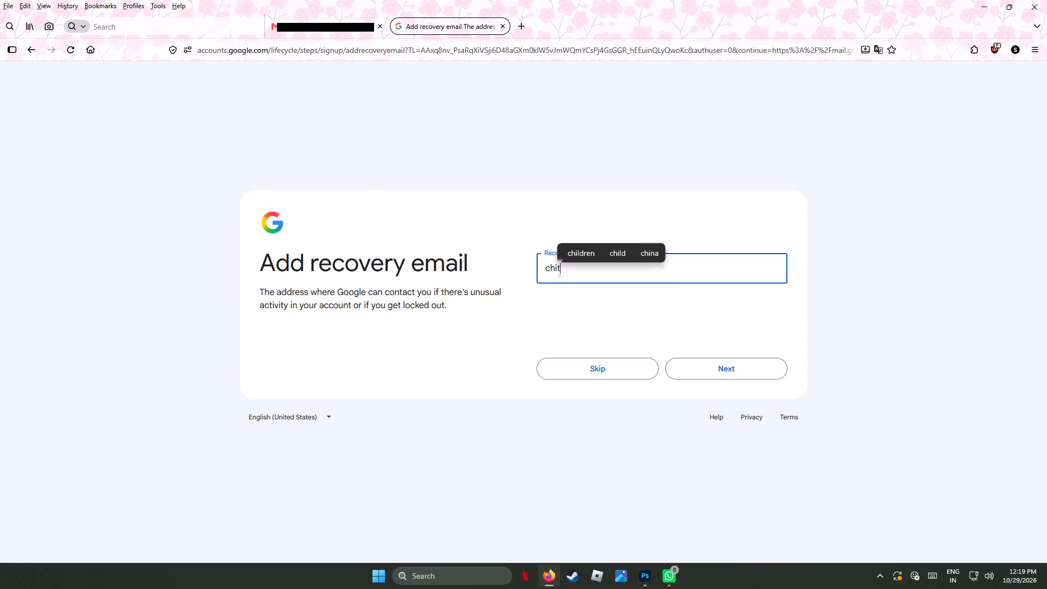
Enter the account holder's recovery email address in the recovery email form and submit it.
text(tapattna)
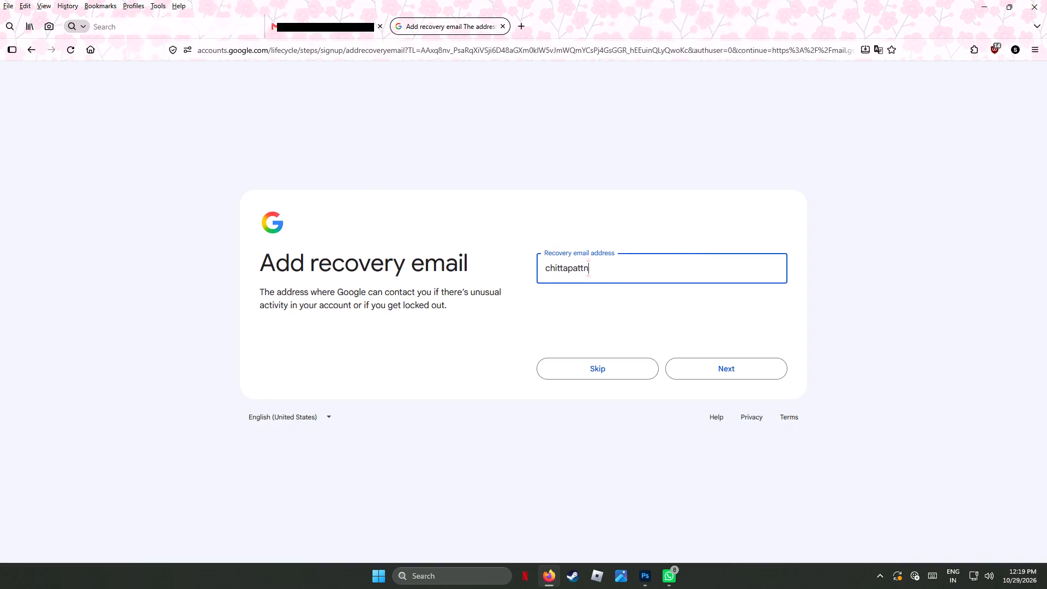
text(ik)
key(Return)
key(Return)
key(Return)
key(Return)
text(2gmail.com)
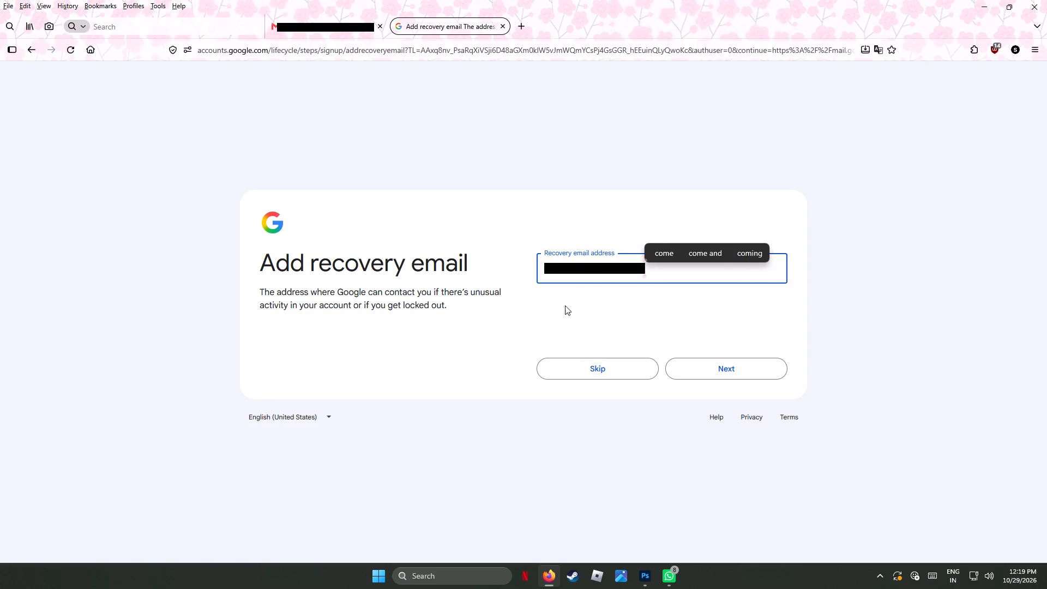
click(724, 368)
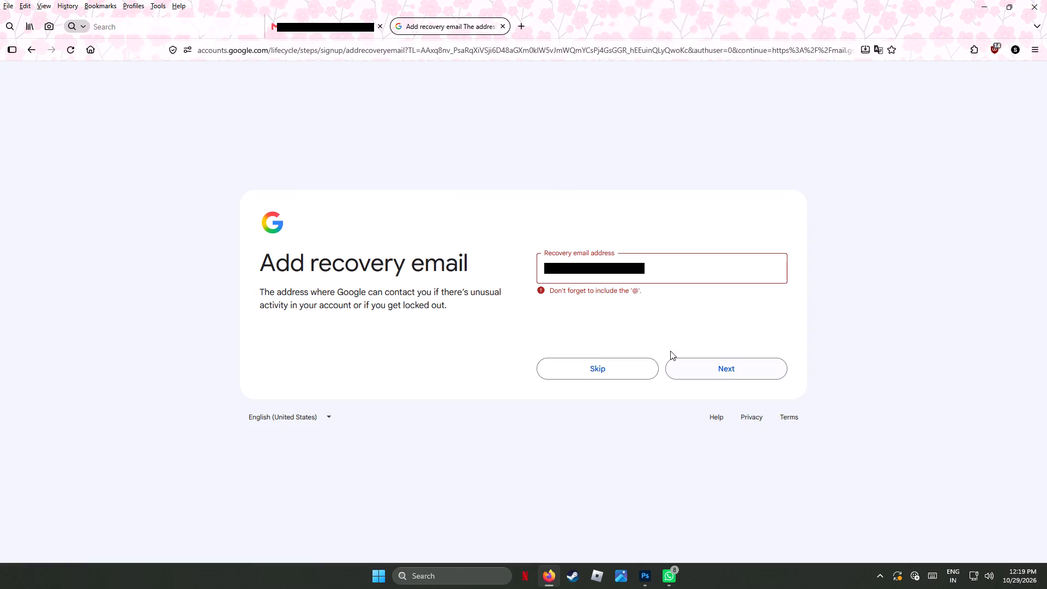
Correct the recovery email address by replacing the mistaken 2 before the domain with the @ sign.
click(604, 268)
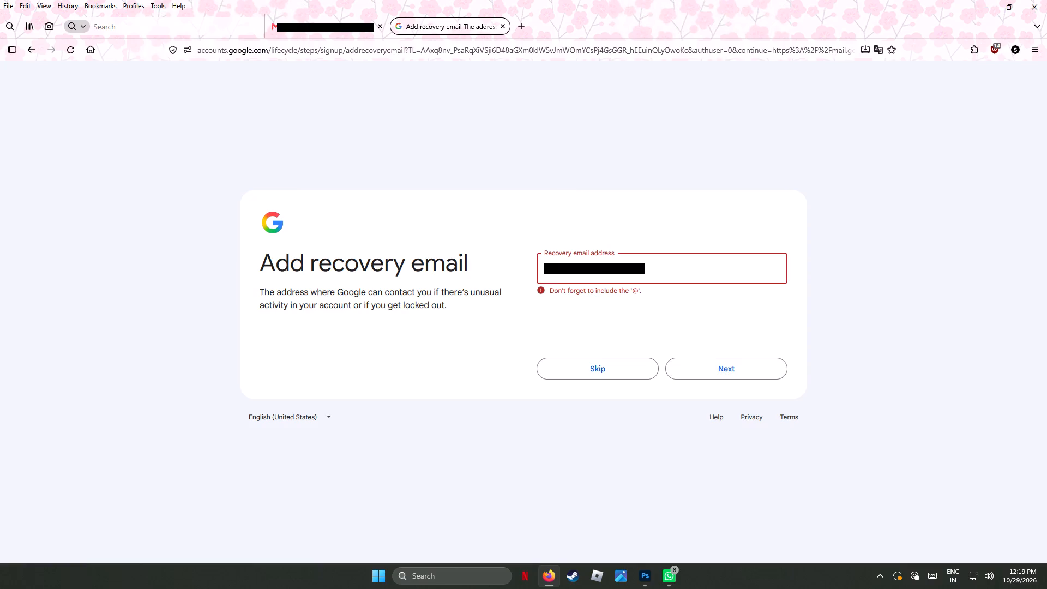
key(BackSpace)
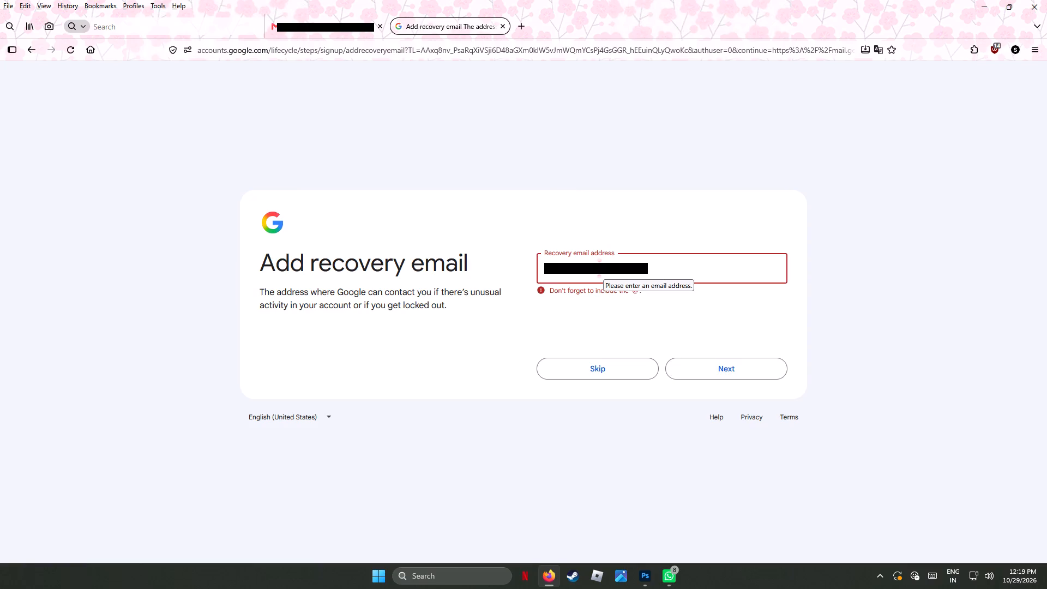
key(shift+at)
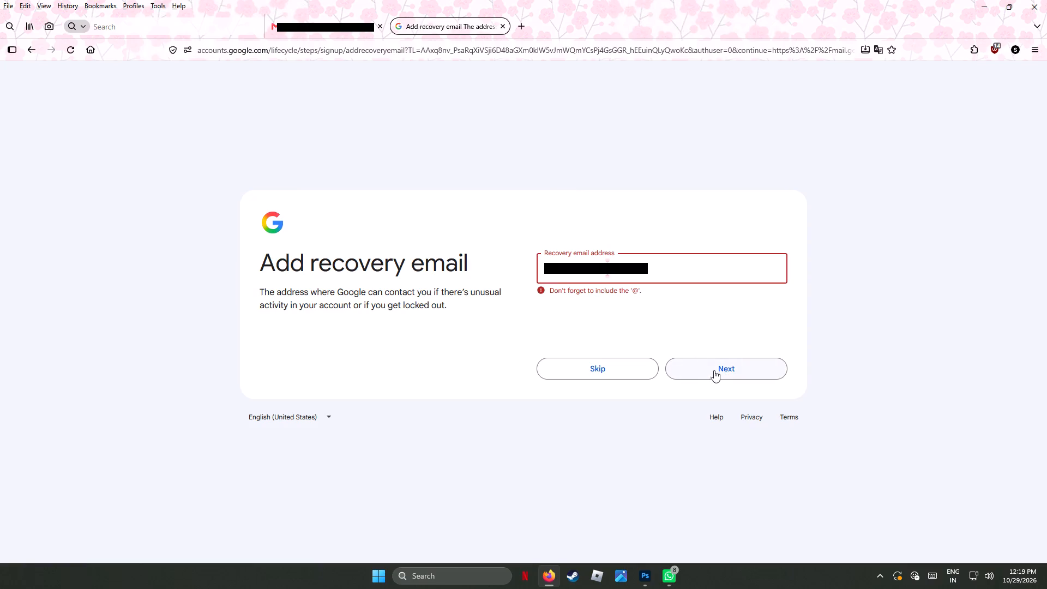
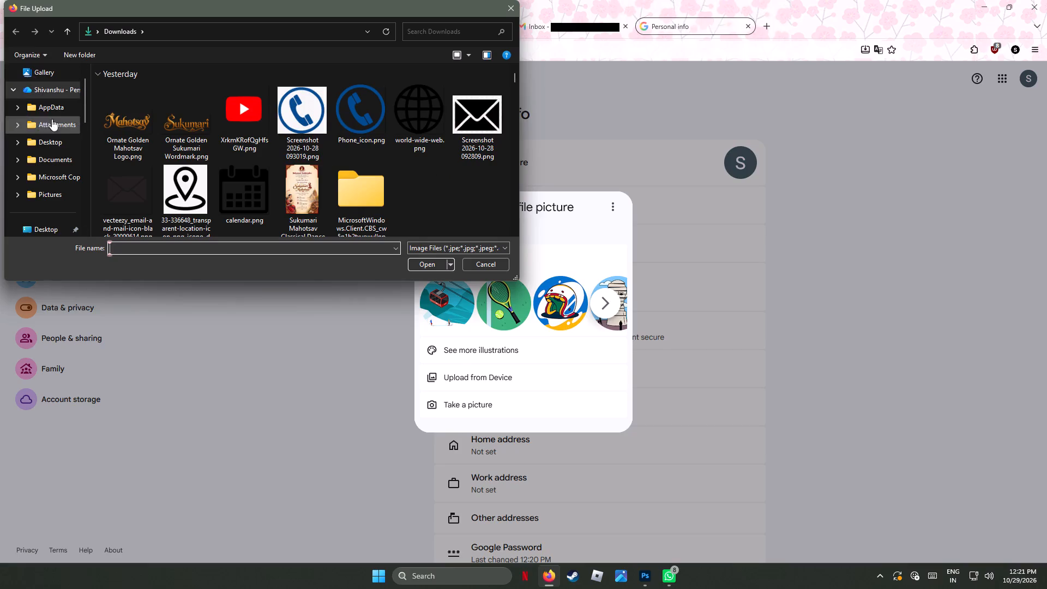
Browse the computer's folder locations for an image to upload as the Google account's profile picture.
drag(85, 112, 86, 123)
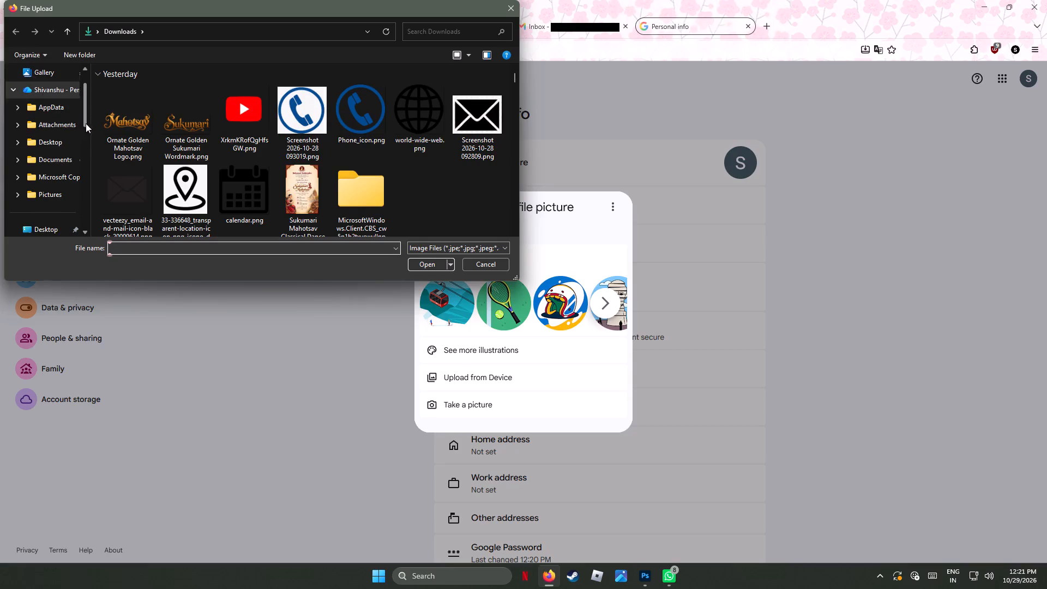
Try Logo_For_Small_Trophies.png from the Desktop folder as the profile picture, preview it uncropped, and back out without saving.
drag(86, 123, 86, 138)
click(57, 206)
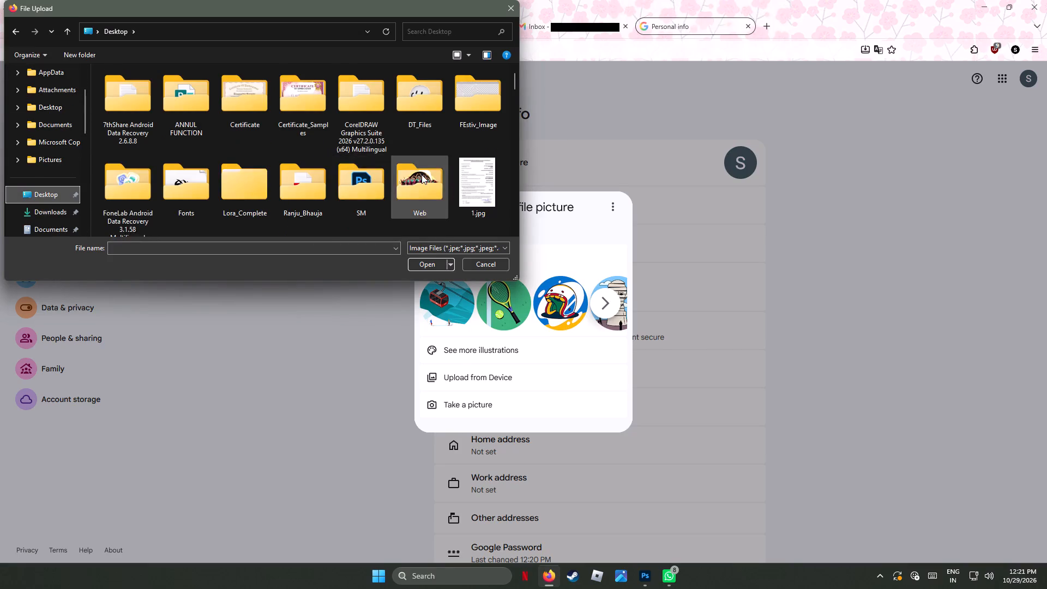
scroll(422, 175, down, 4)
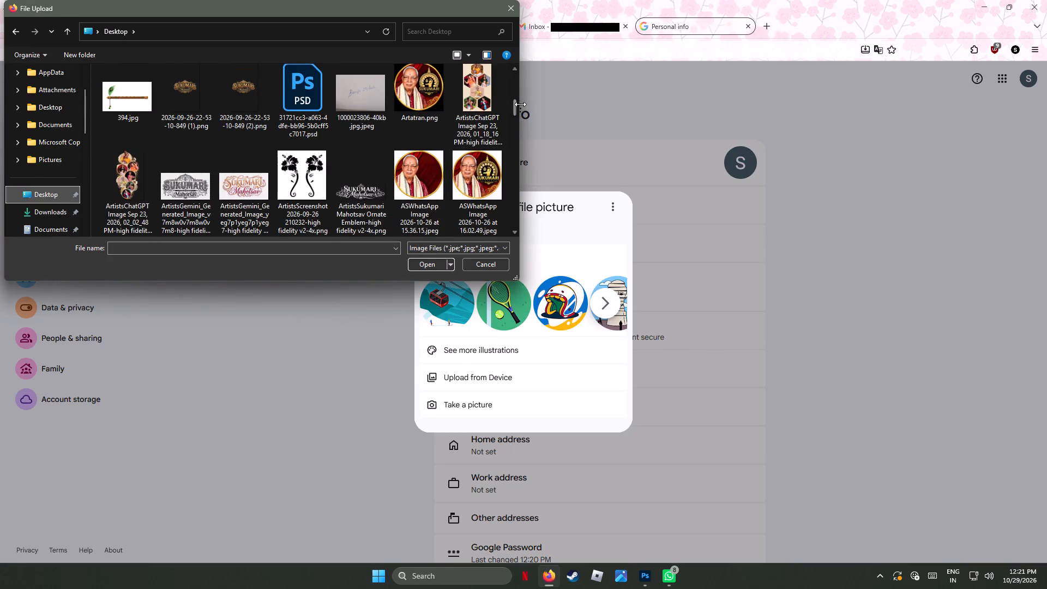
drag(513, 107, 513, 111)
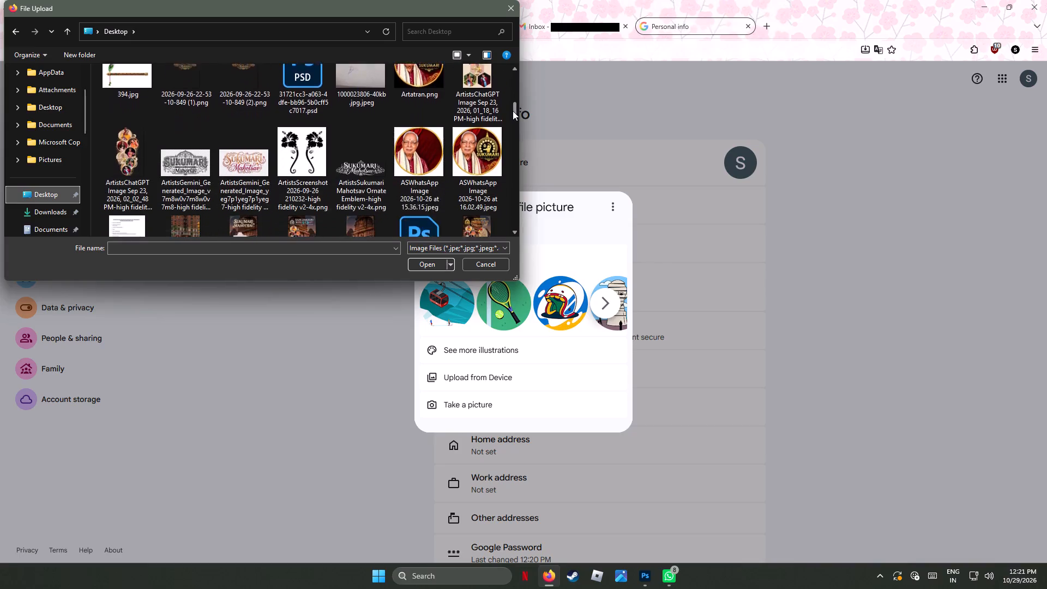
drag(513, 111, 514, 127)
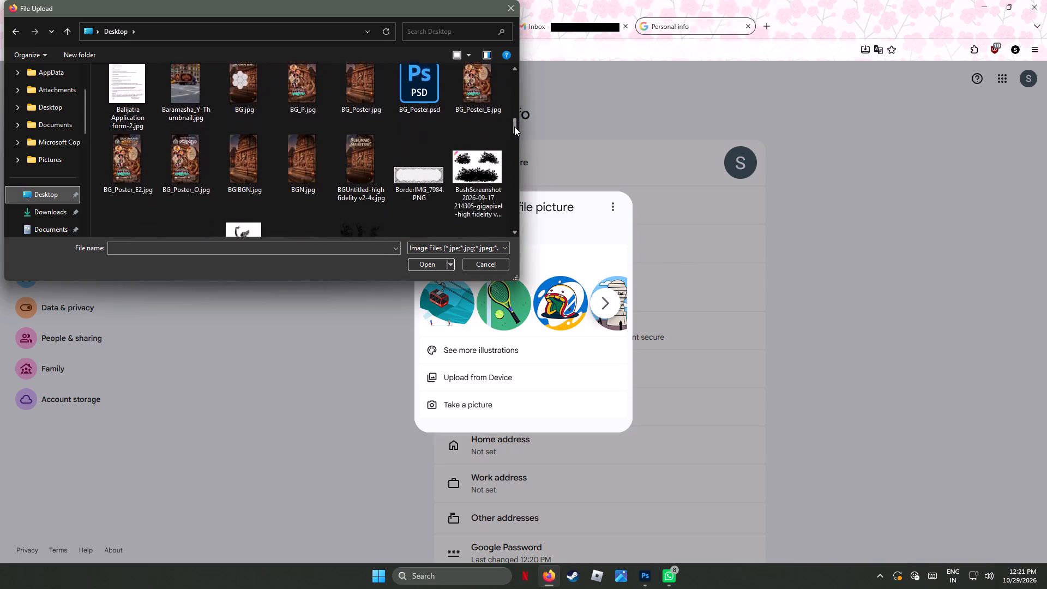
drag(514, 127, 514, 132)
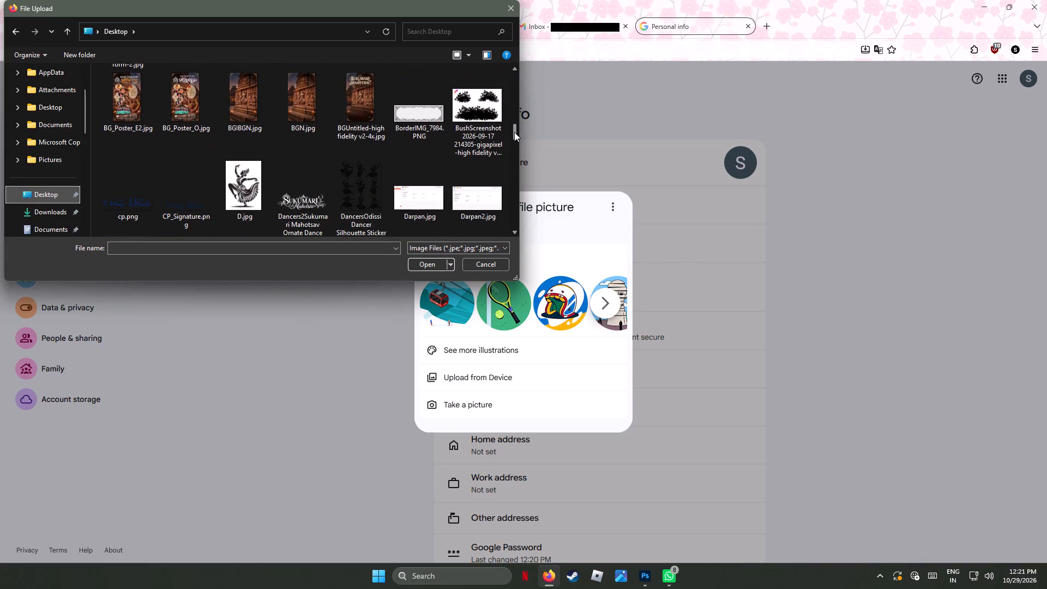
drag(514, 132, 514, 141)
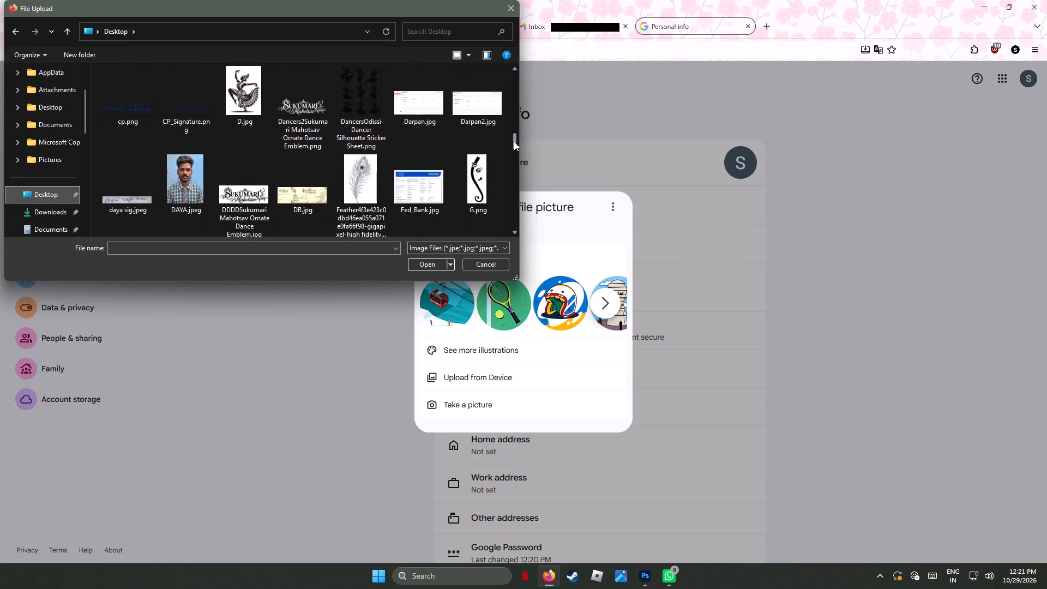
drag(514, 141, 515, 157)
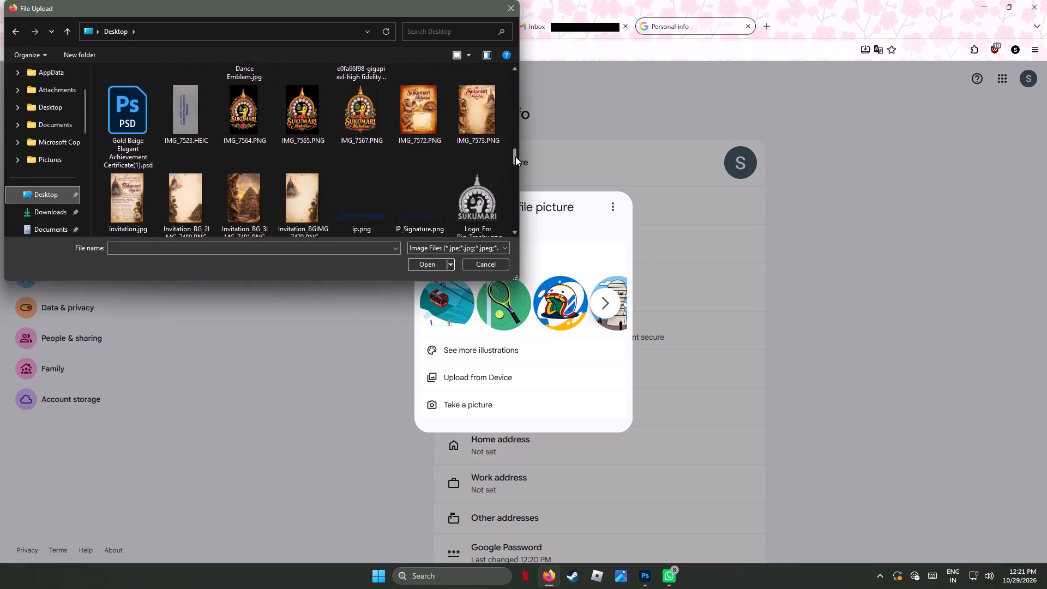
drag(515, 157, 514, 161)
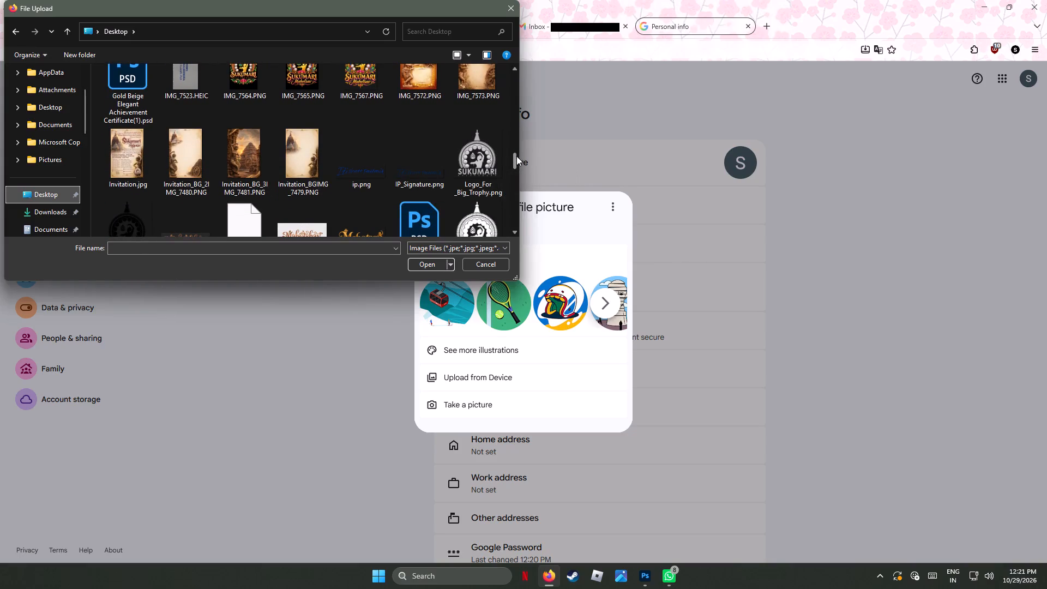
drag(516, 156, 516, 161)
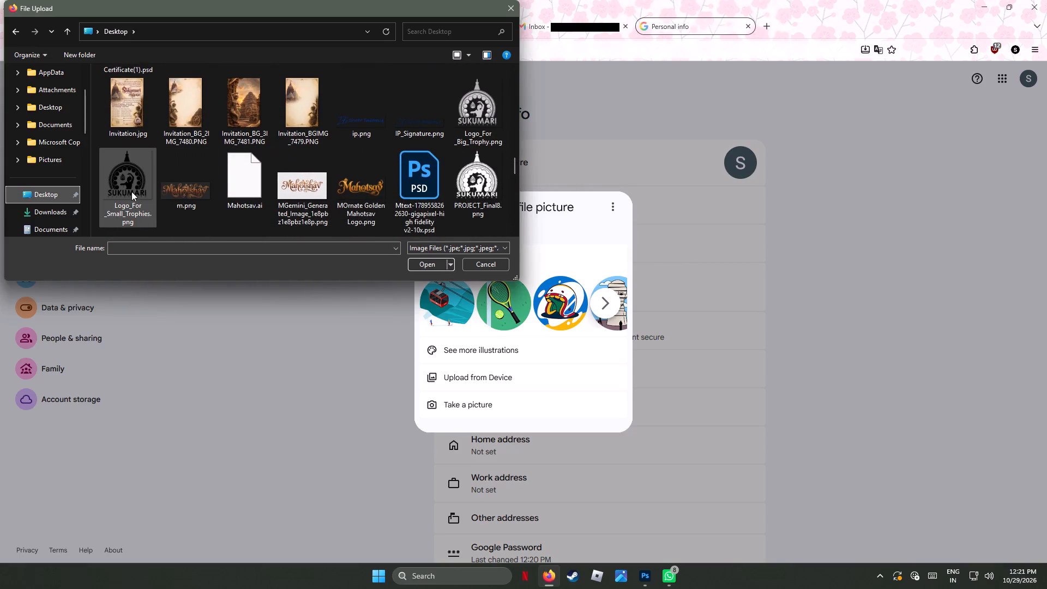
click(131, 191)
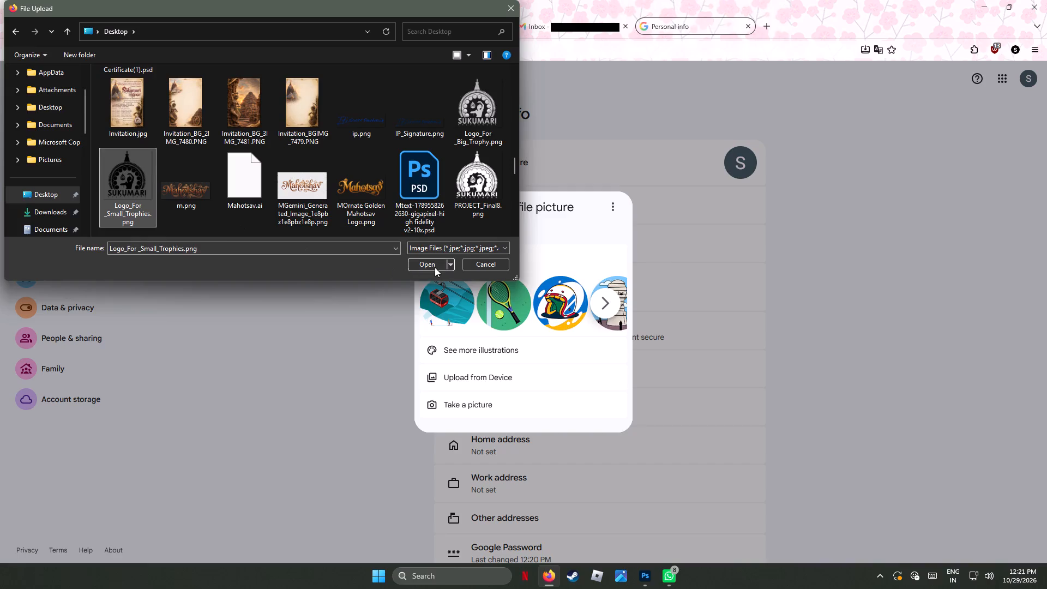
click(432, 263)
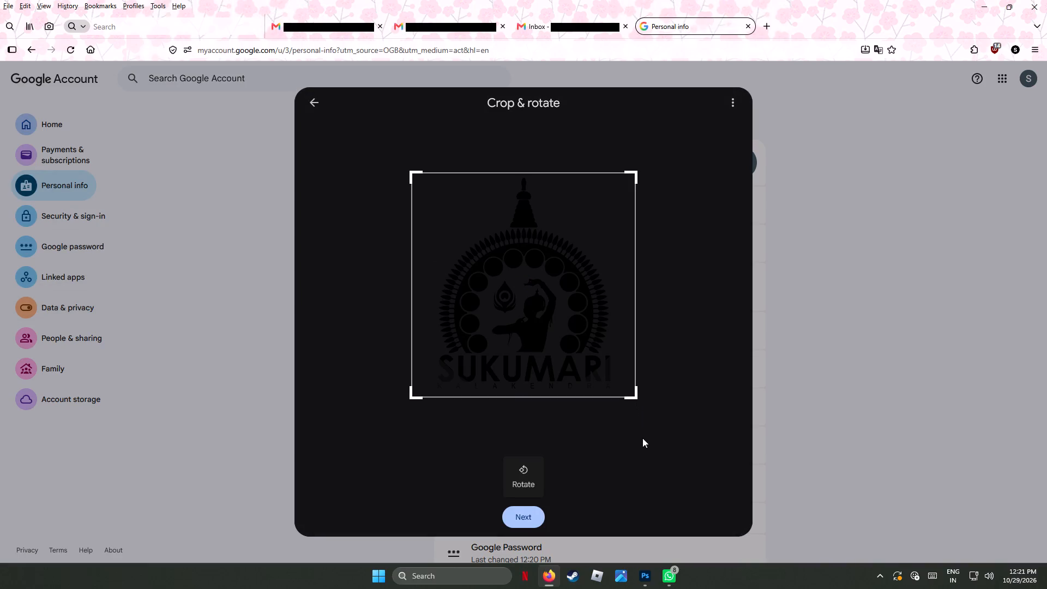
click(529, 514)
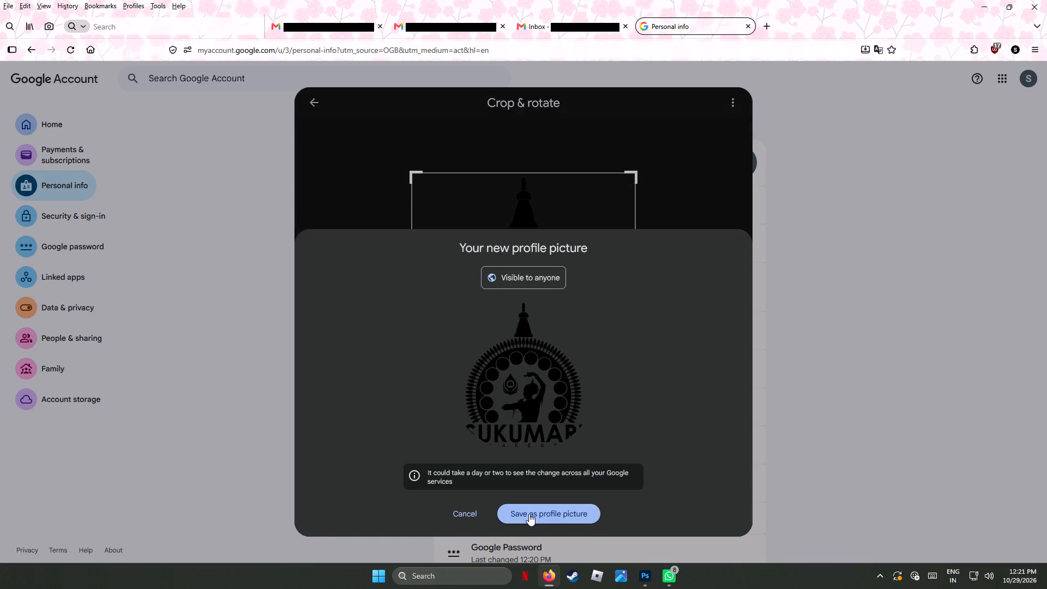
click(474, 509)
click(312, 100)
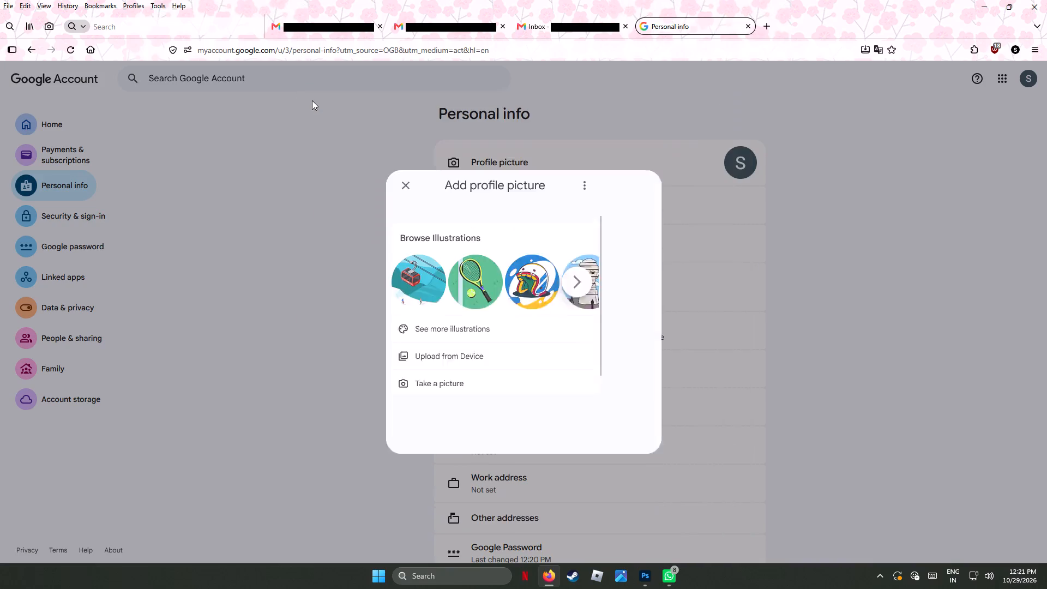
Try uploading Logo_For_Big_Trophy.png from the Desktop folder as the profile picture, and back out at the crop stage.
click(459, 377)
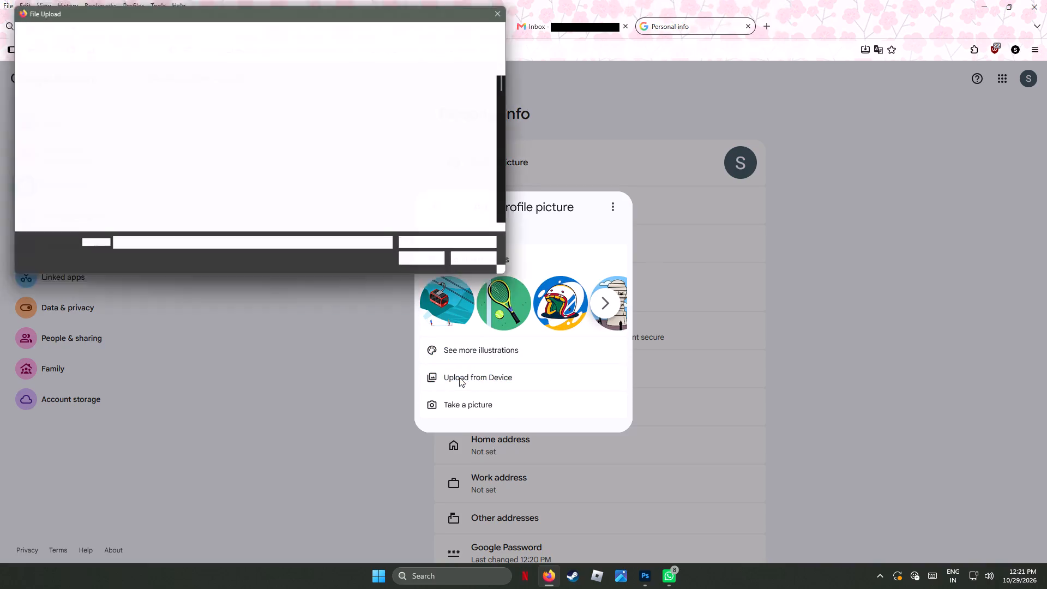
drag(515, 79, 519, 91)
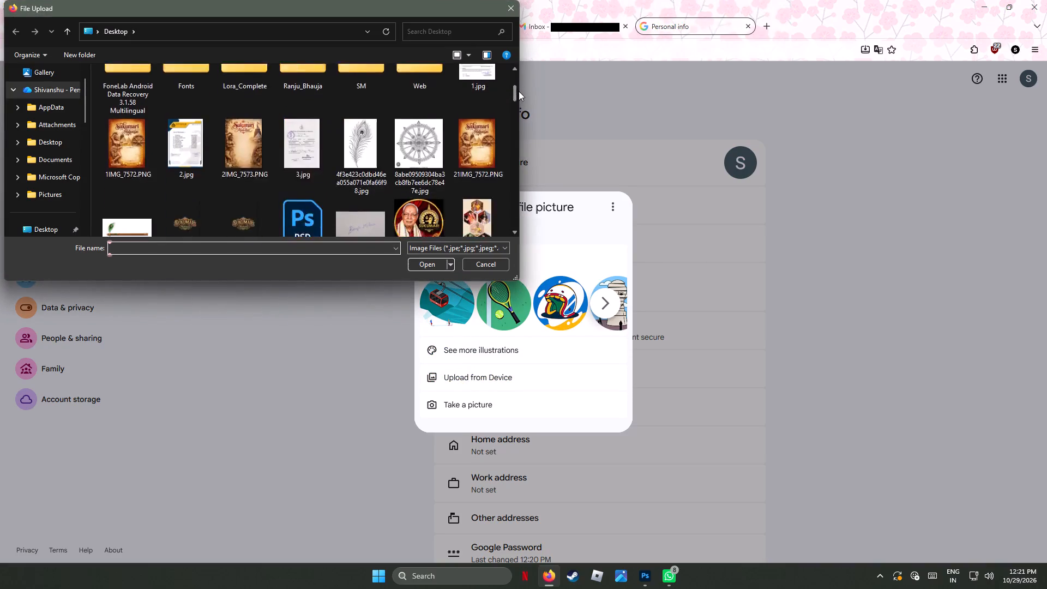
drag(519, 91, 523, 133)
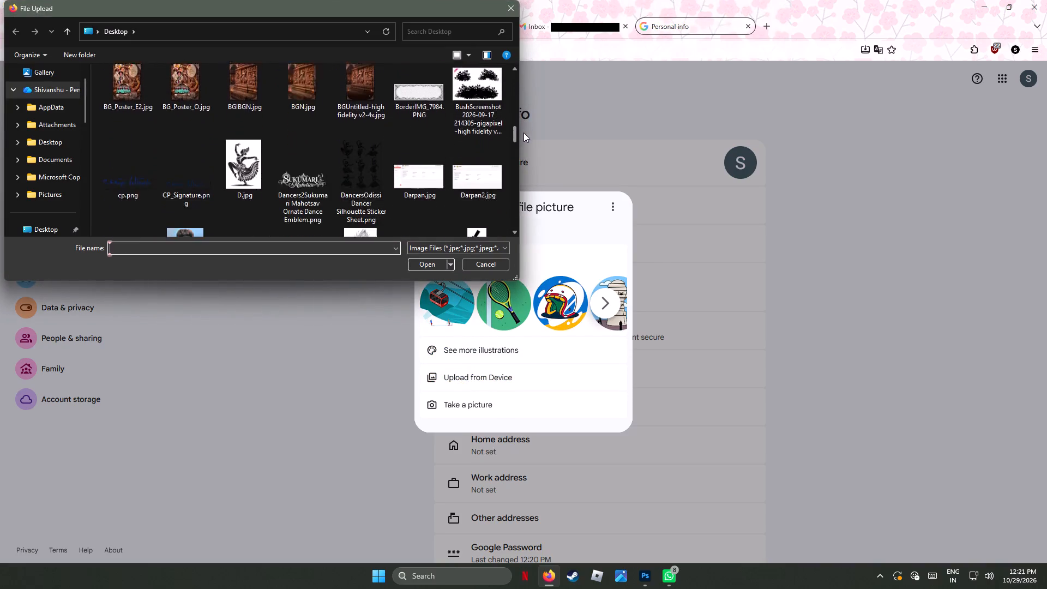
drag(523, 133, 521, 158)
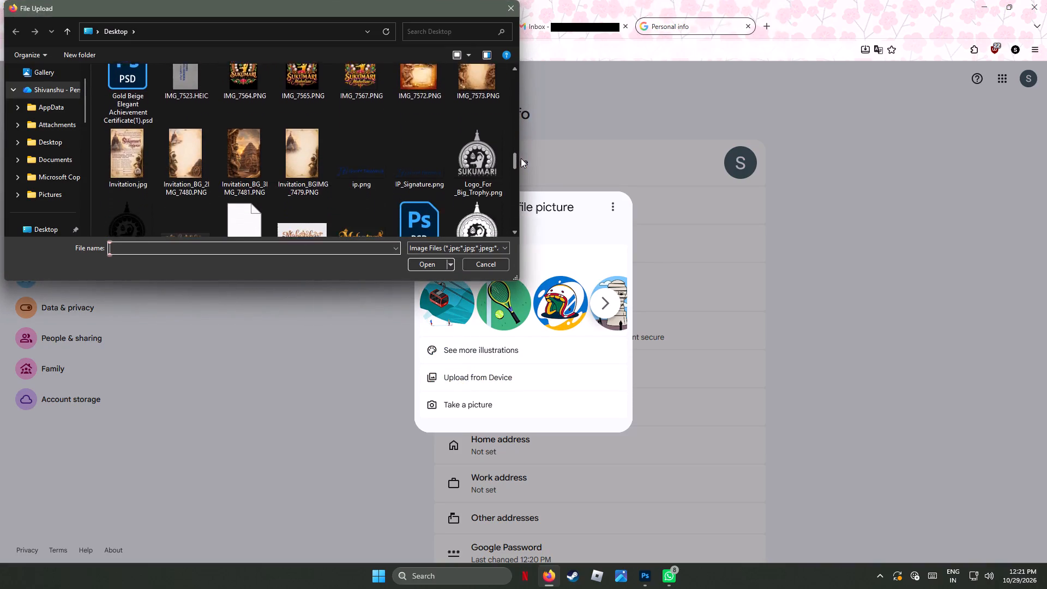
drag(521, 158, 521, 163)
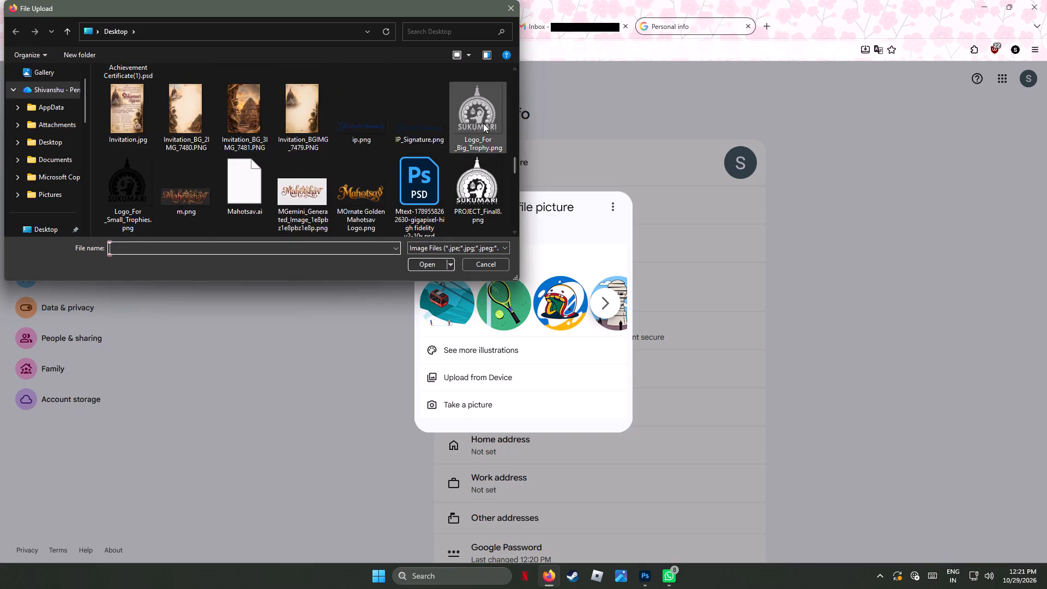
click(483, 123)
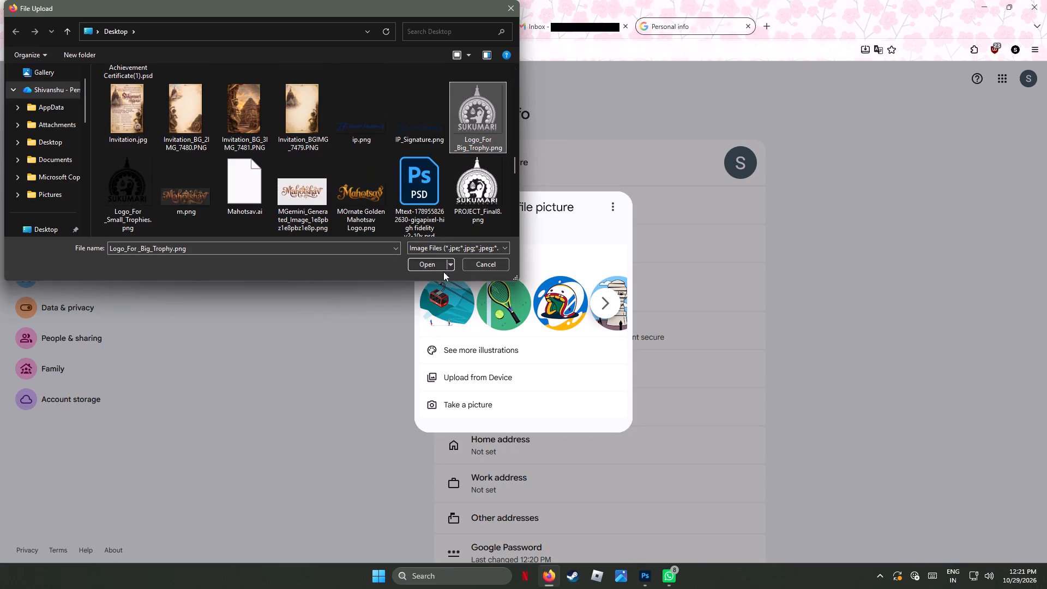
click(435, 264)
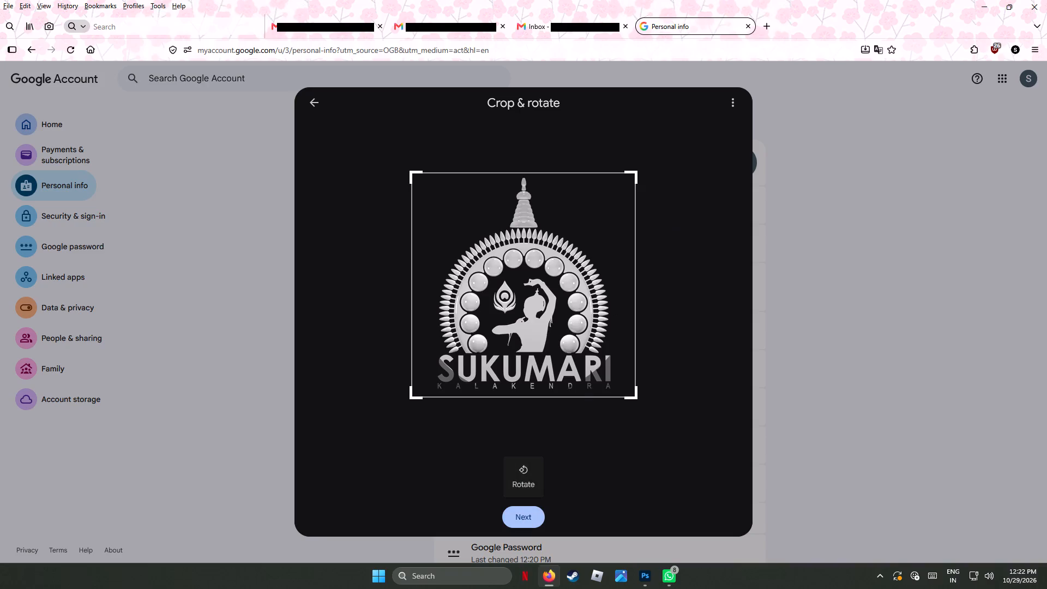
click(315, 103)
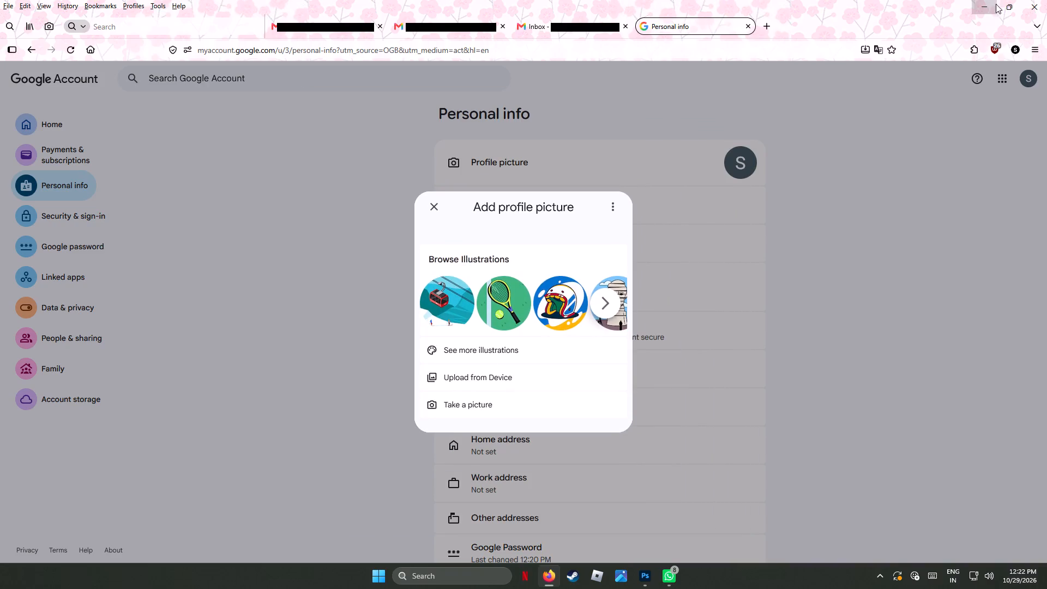
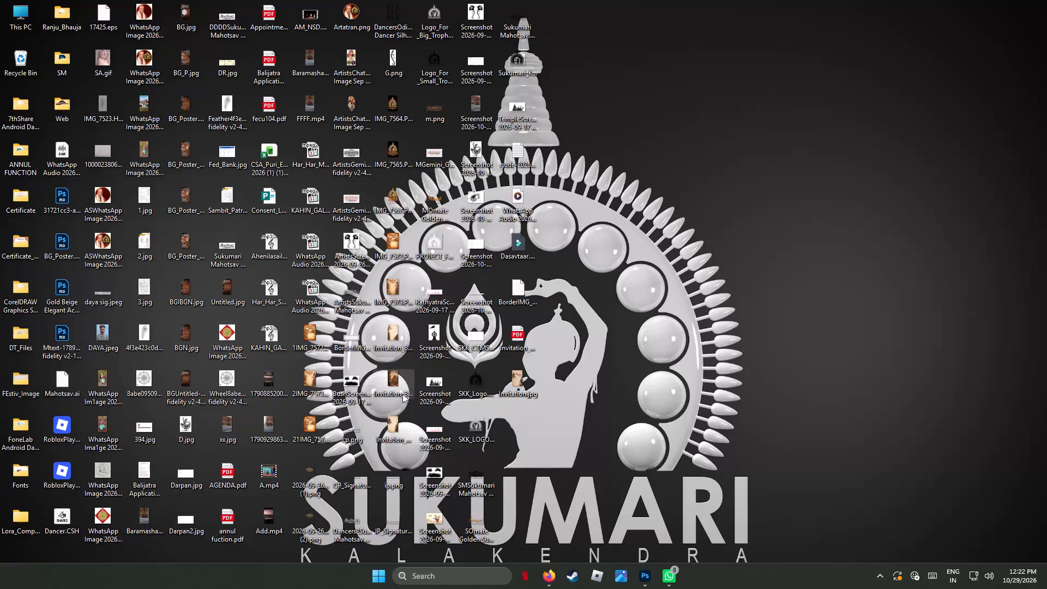
Switch to Photoshop and open the recently used file SKK_LOGO3.png.
click(647, 578)
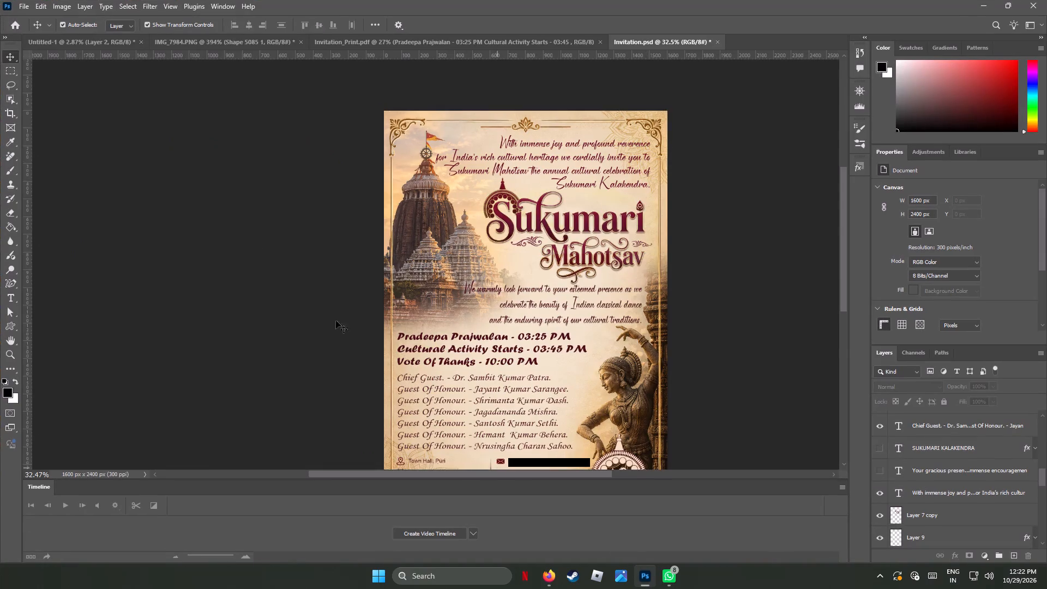
click(333, 41)
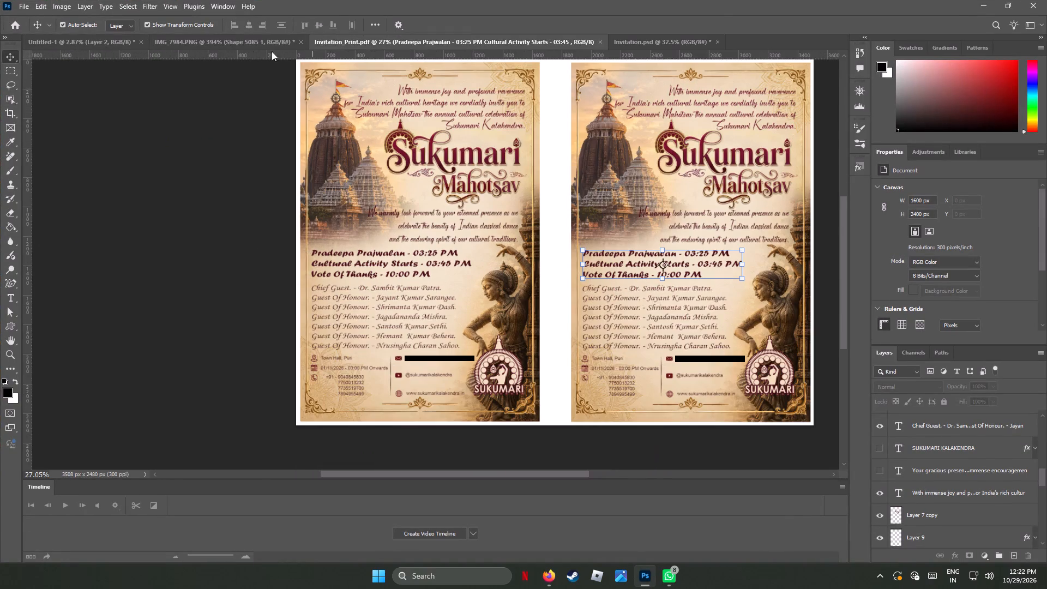
click(233, 39)
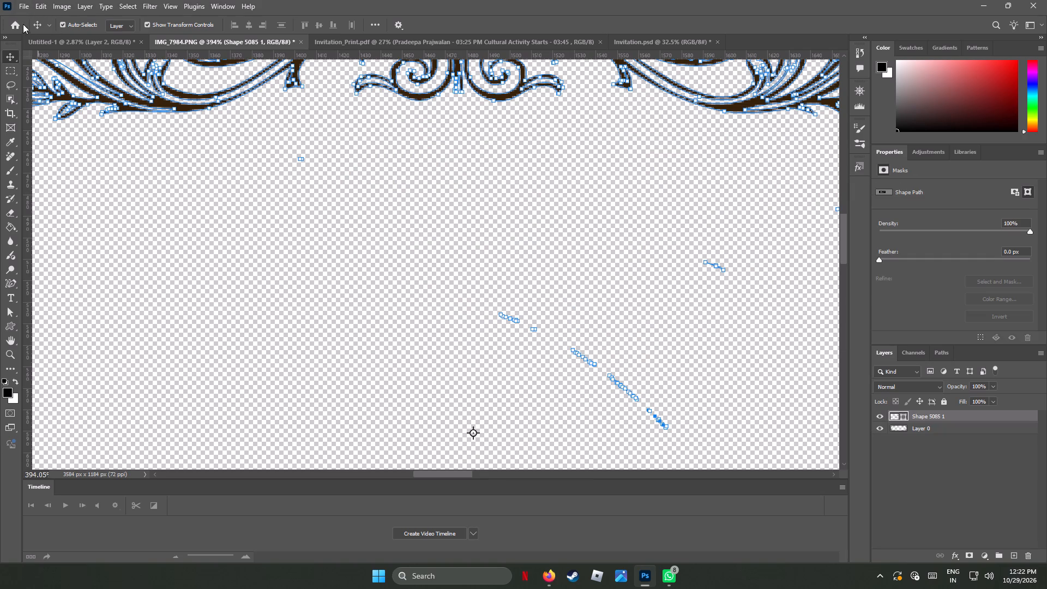
click(23, 3)
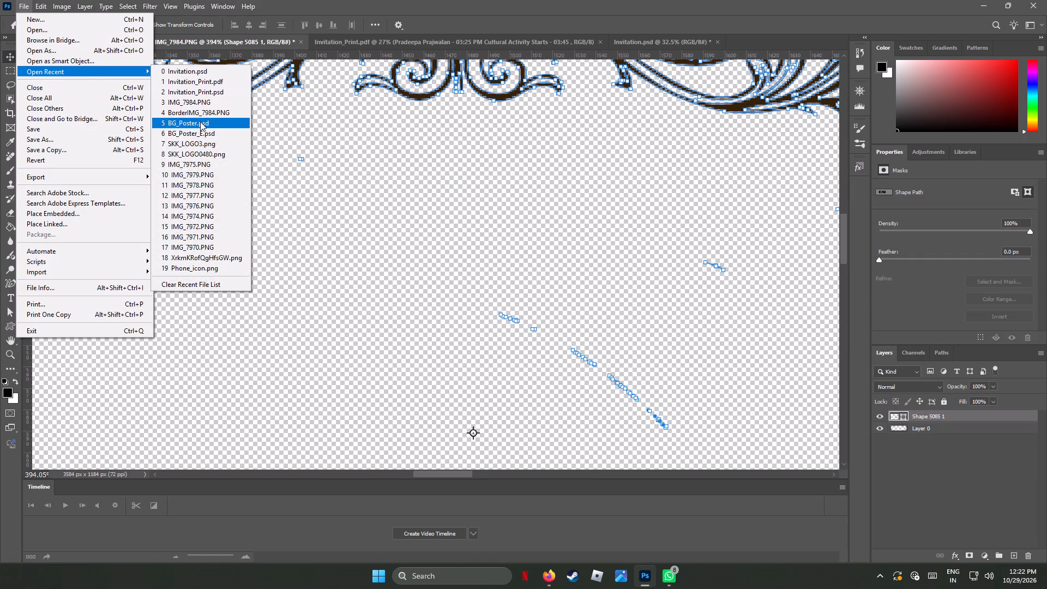
click(210, 142)
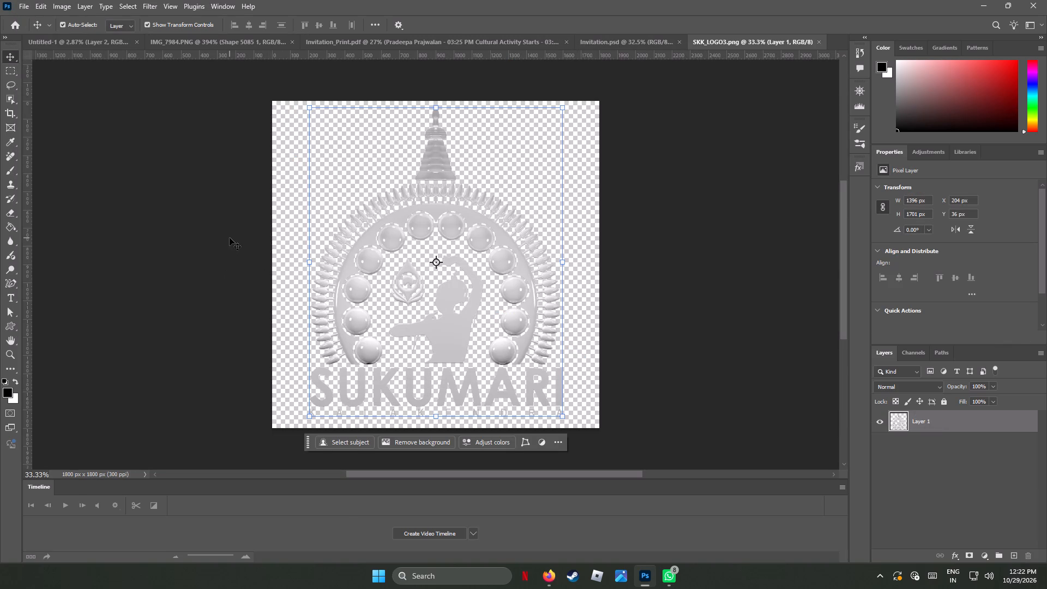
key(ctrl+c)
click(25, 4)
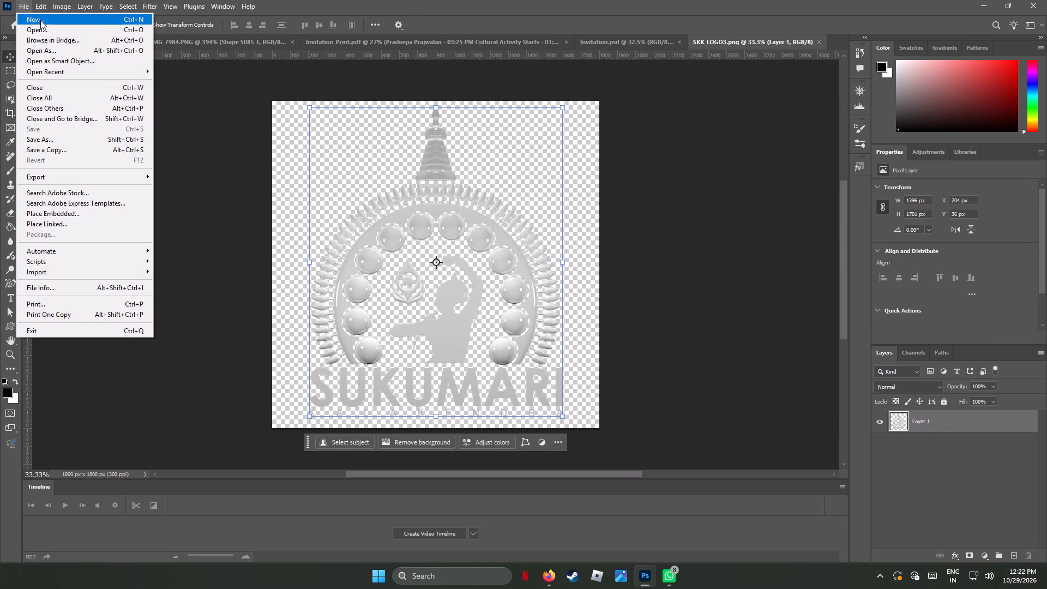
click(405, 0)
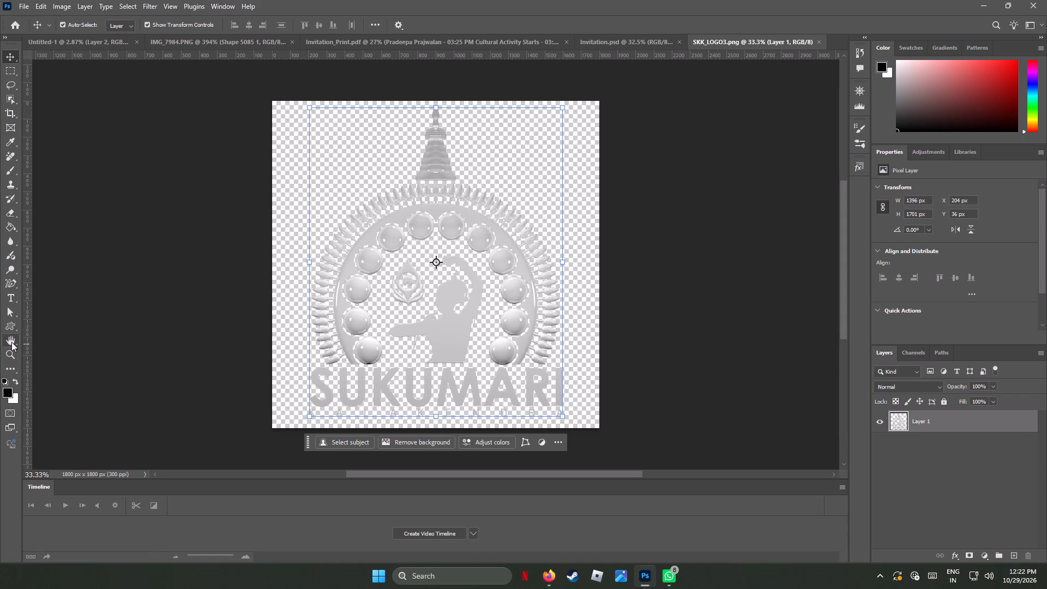
Draw a circle about 1623 px in diameter over the logo with the Ellipse Tool.
right_click(15, 326)
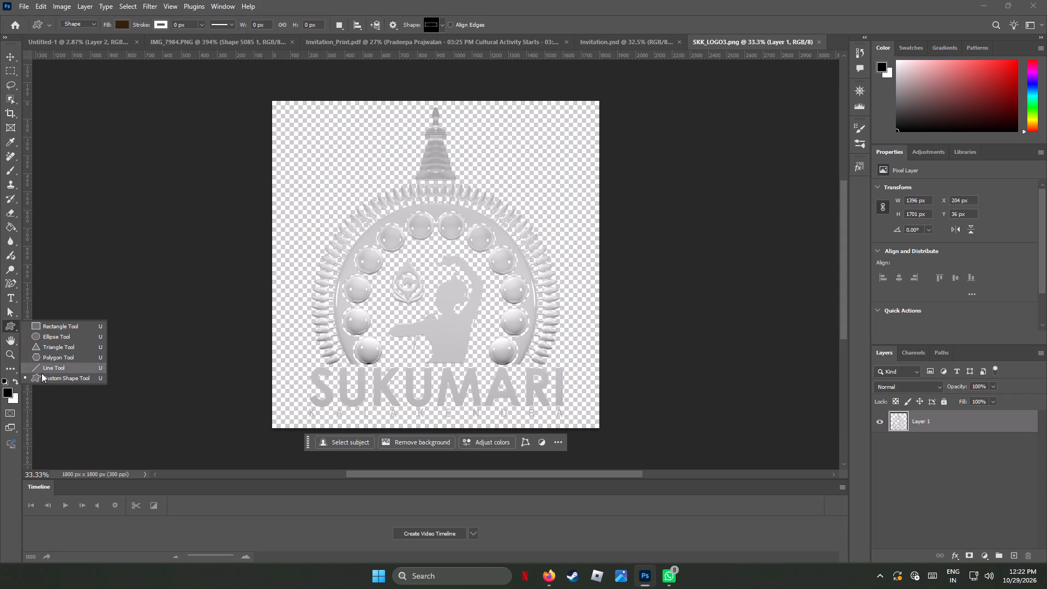
click(50, 334)
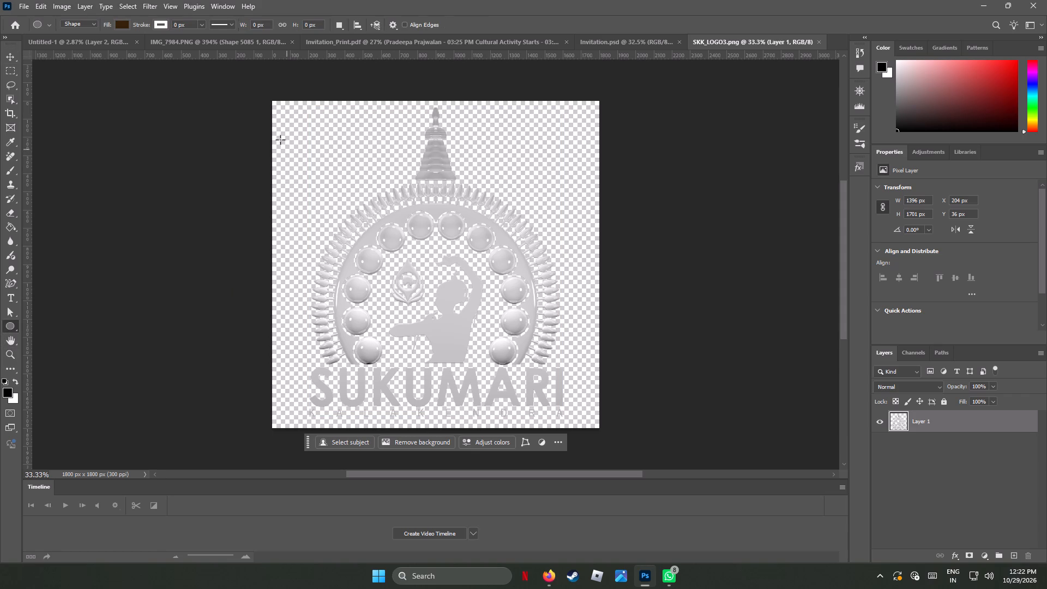
shift+drag(280, 171, 574, 428)
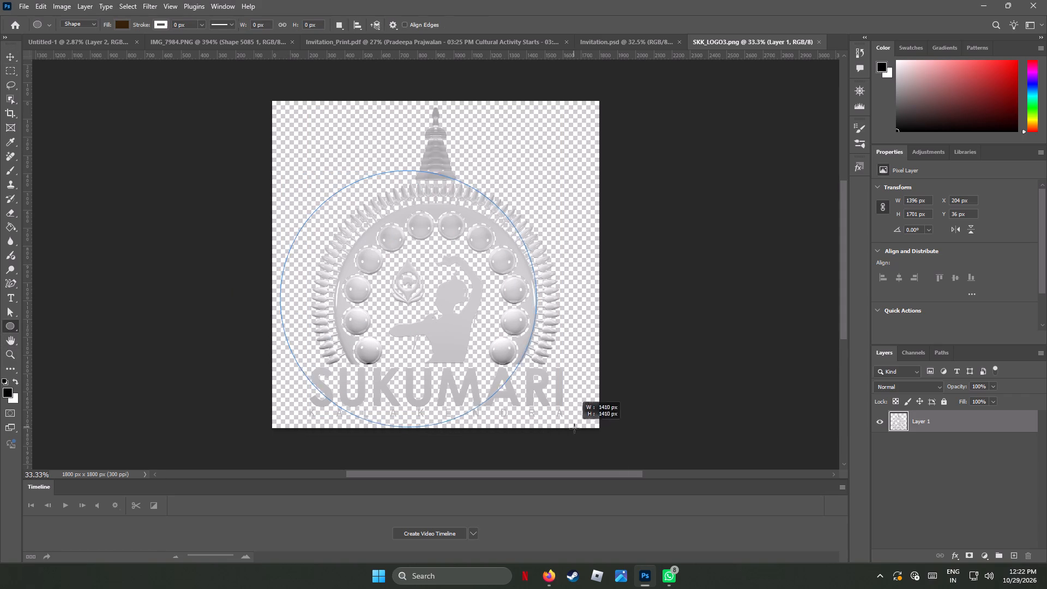
shift+drag(574, 428, 575, 359)
scroll(591, 302, up, 2)
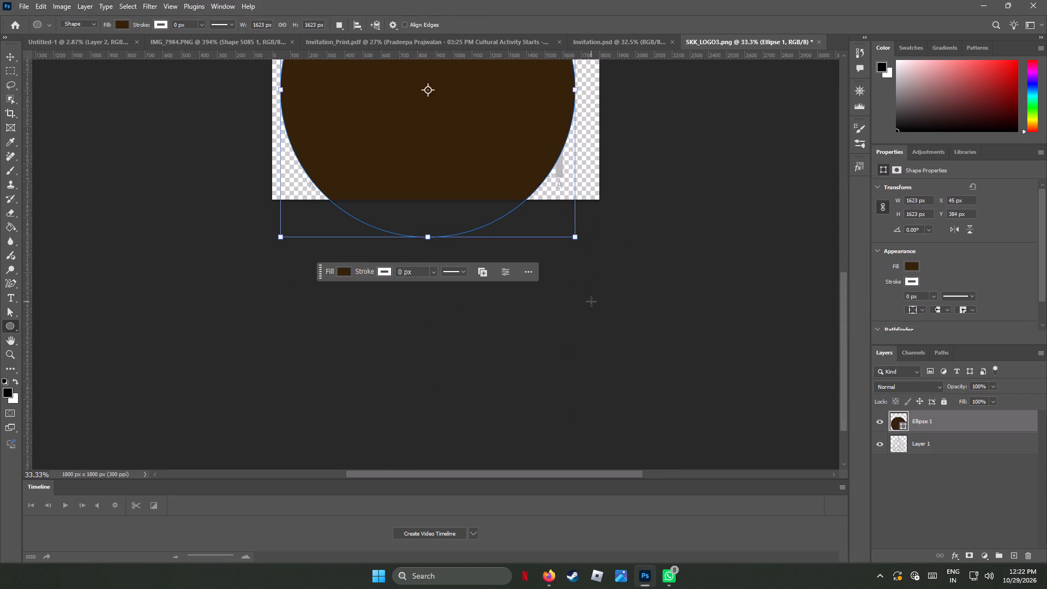
scroll(591, 302, up, 20)
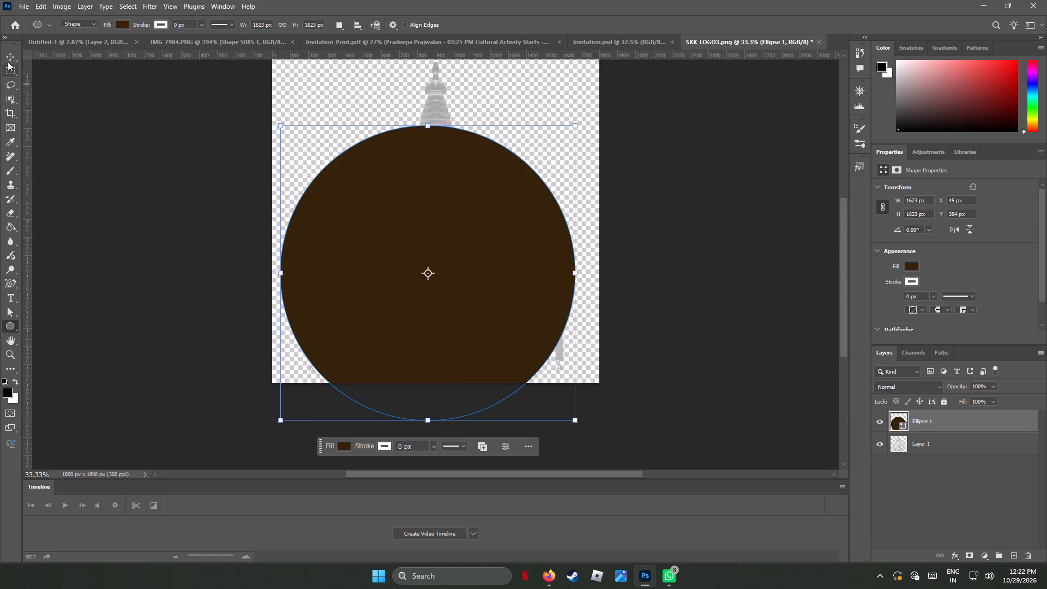
Move the circle up to the canvas's left edge at X 0 px, Y 24 px.
click(9, 56)
drag(419, 224, 412, 190)
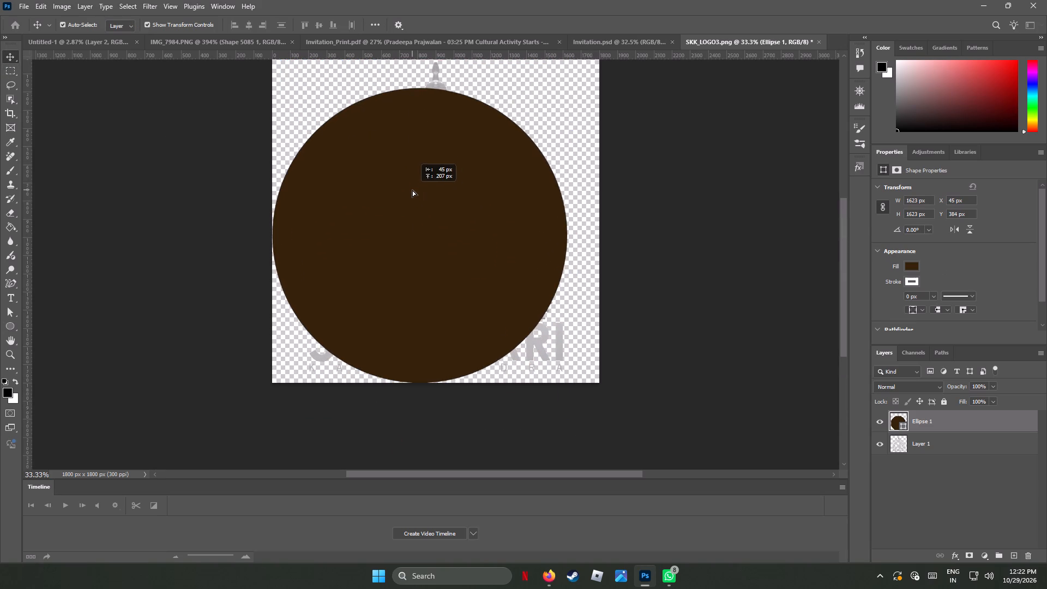
drag(412, 190, 414, 160)
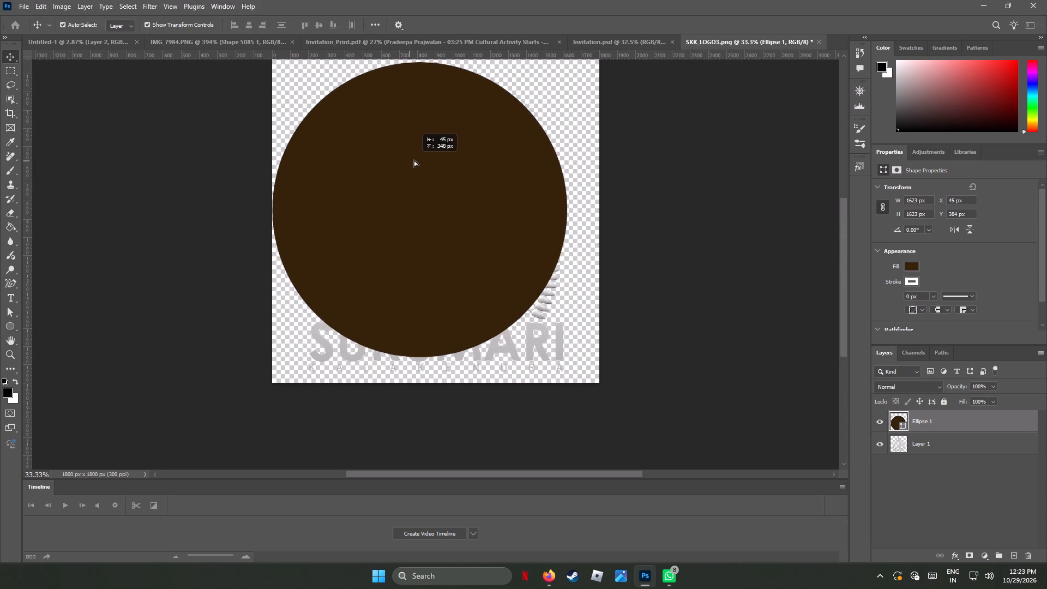
drag(414, 160, 413, 161)
key(Up)
key(Up)
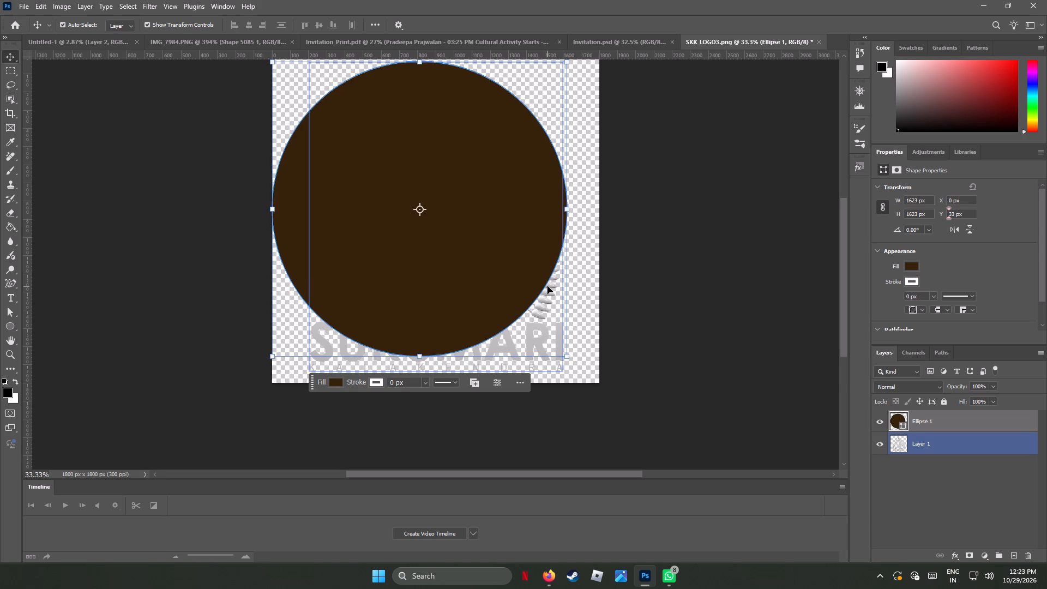
key(Up)
key(Up)
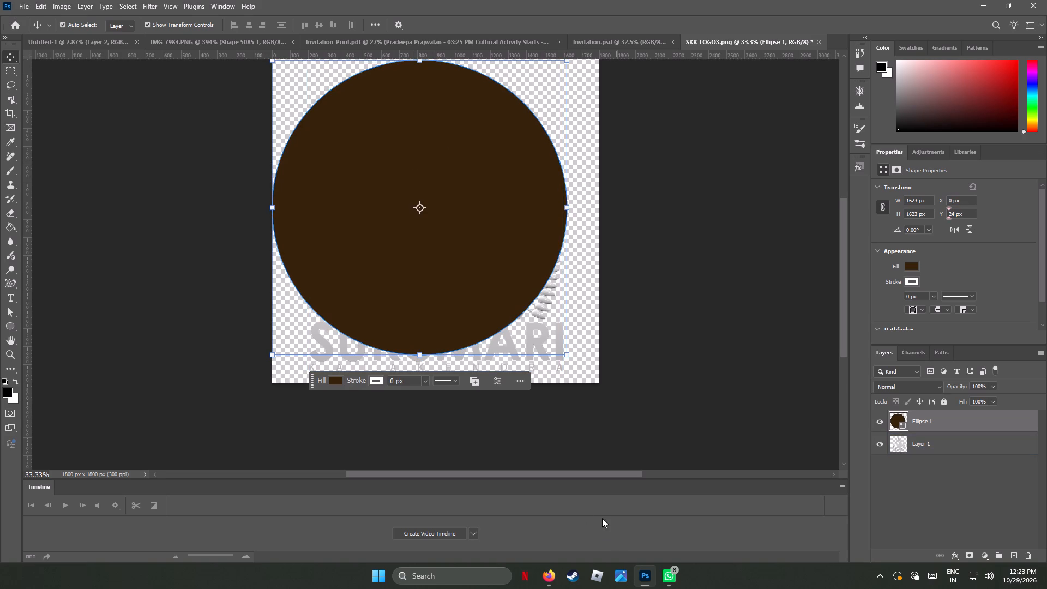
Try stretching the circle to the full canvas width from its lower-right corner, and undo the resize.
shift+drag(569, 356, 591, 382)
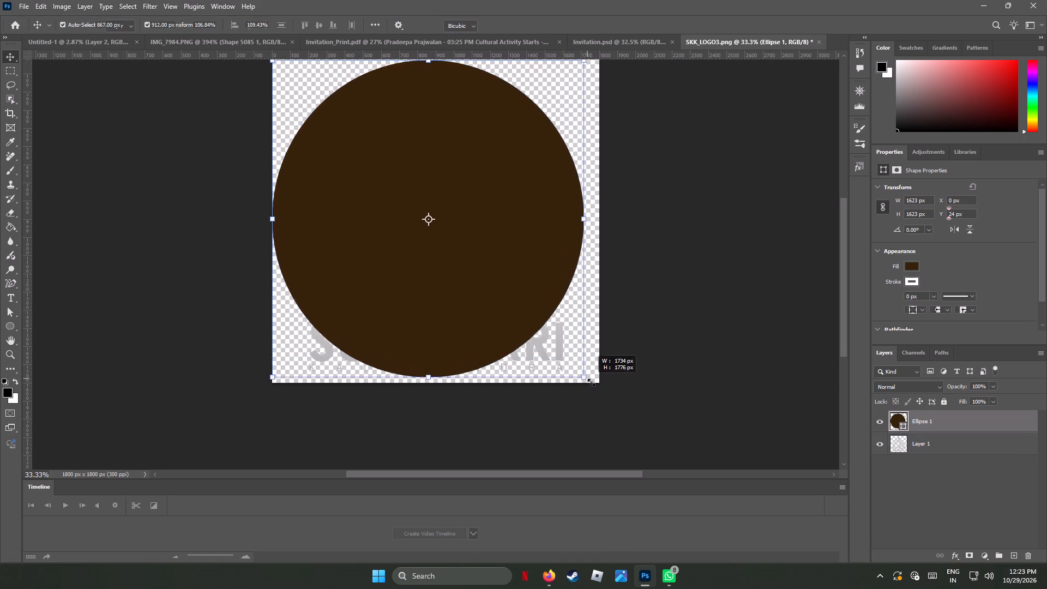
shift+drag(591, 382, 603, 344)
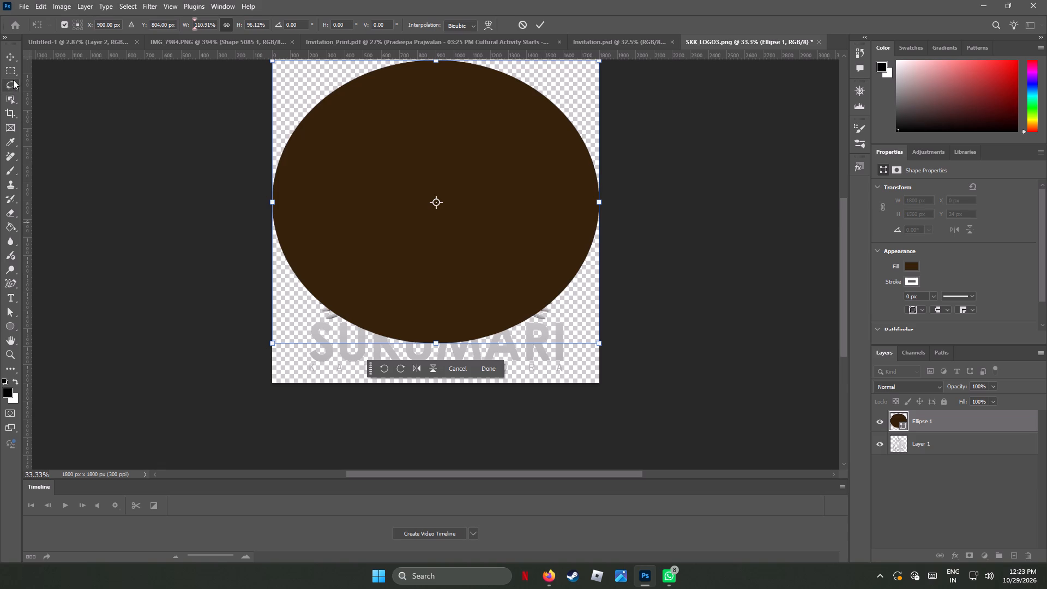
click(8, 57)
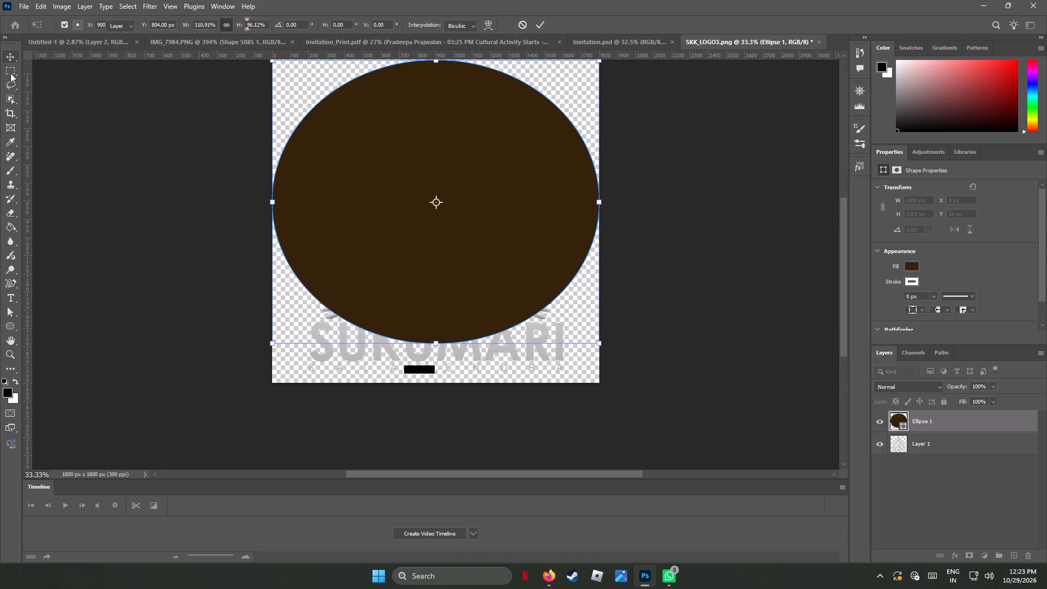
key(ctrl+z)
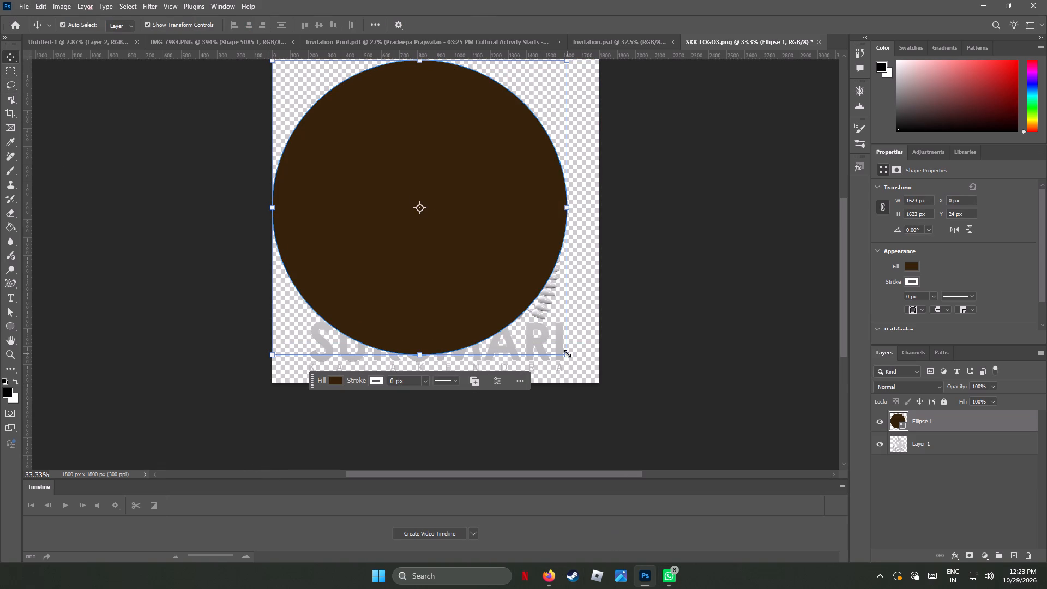
Enlarge the circle proportionally to about 1777 px and nudge it right to X 18 px so it fits the canvas.
drag(567, 353, 587, 386)
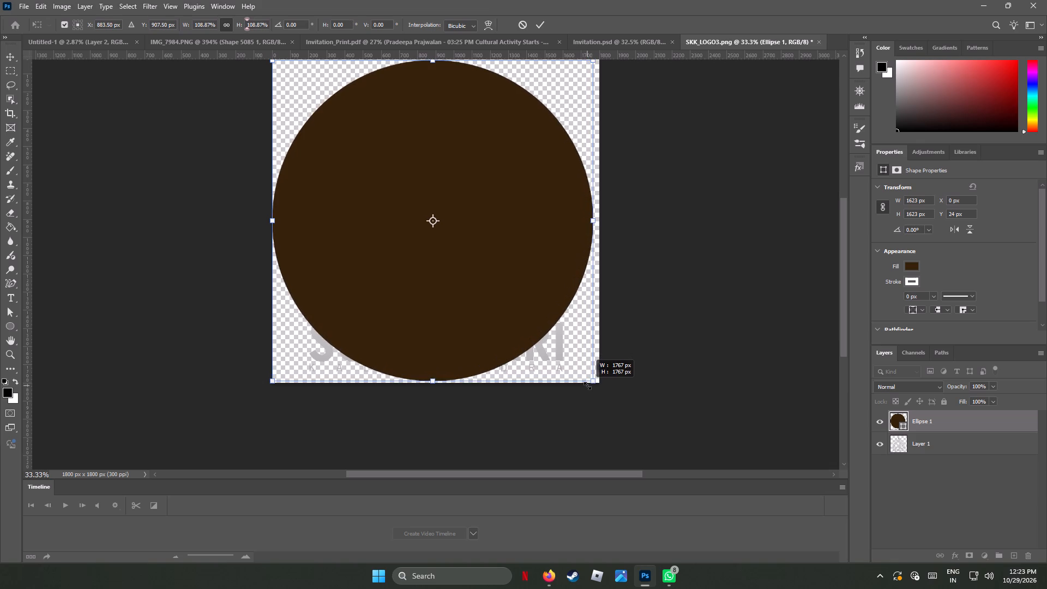
drag(587, 386, 589, 388)
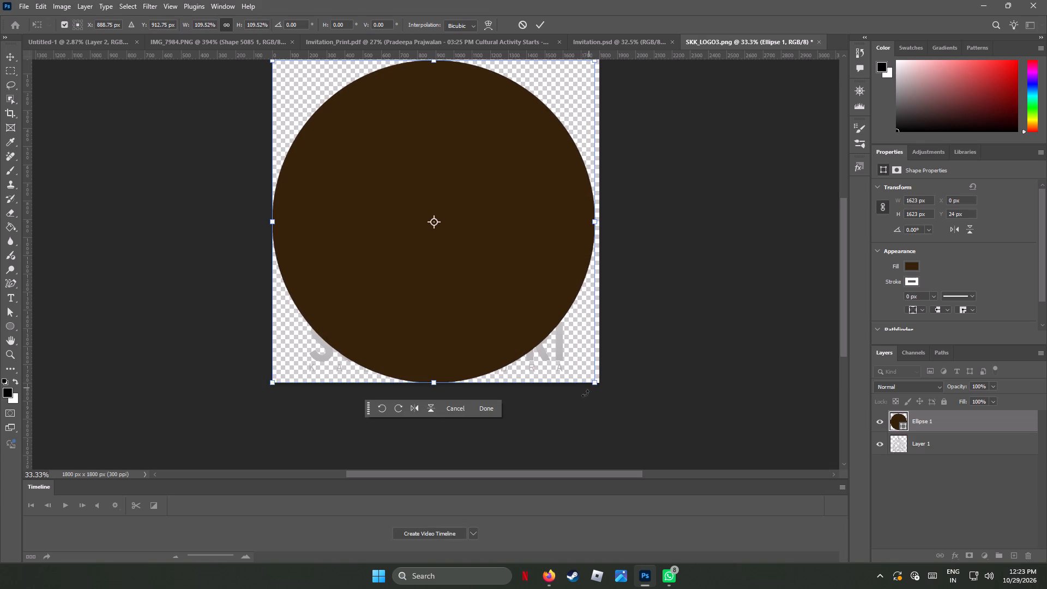
click(7, 57)
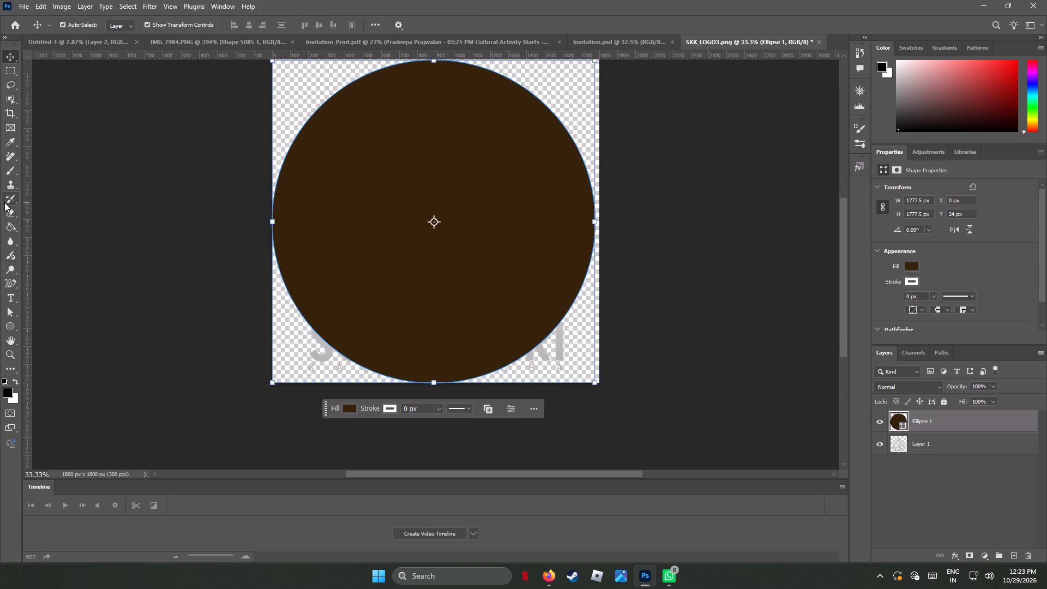
key(Right)
key(Right)
key(Right)
key(Right)
key(Right)
key(Right)
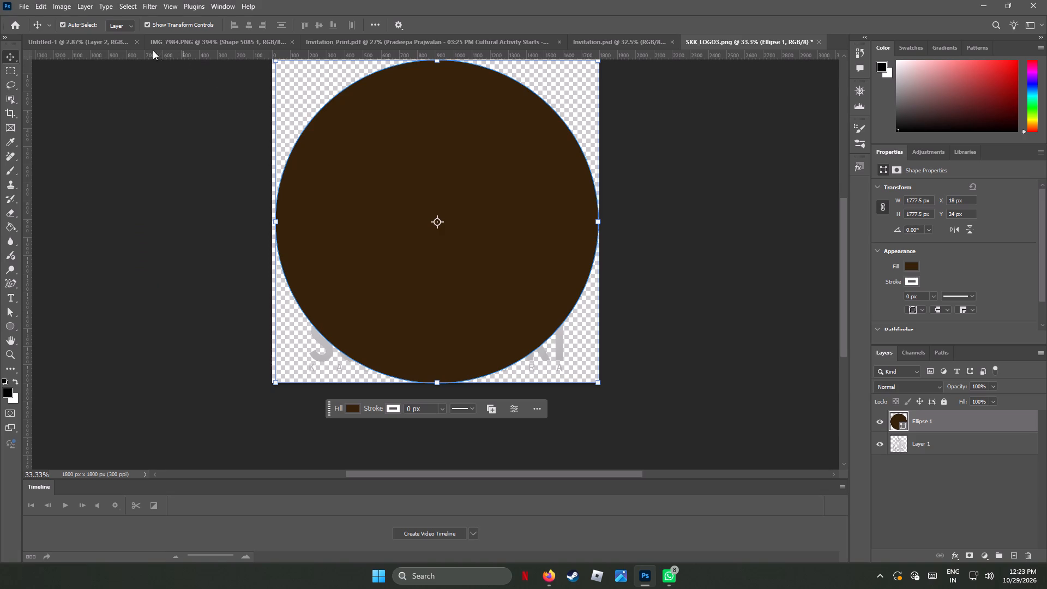
Style the circle as an outline with no fill and a 10 px black stroke.
click(11, 326)
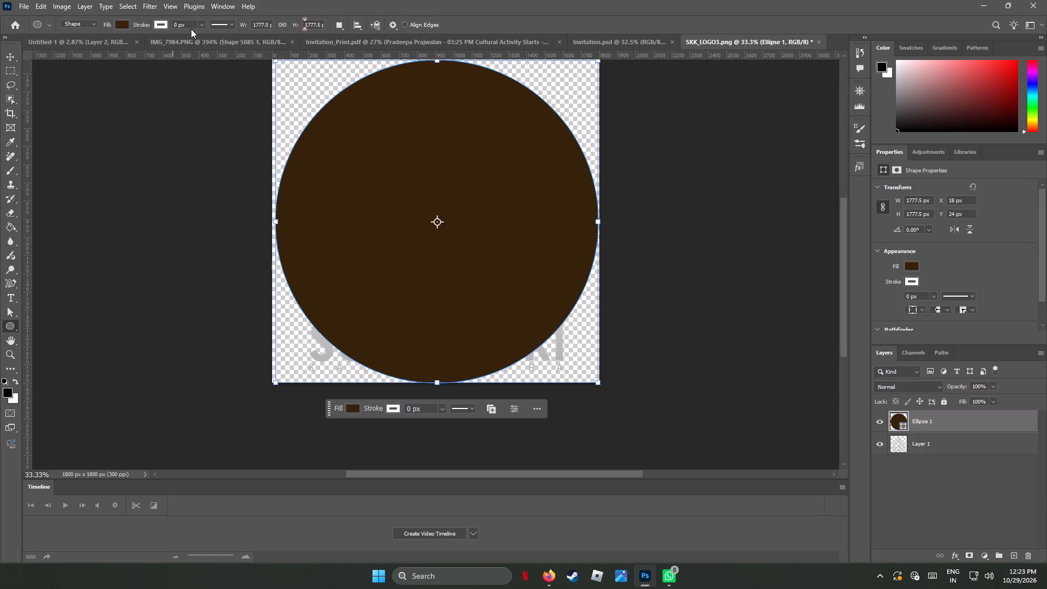
drag(189, 23, 153, 18)
text(10)
key(Return)
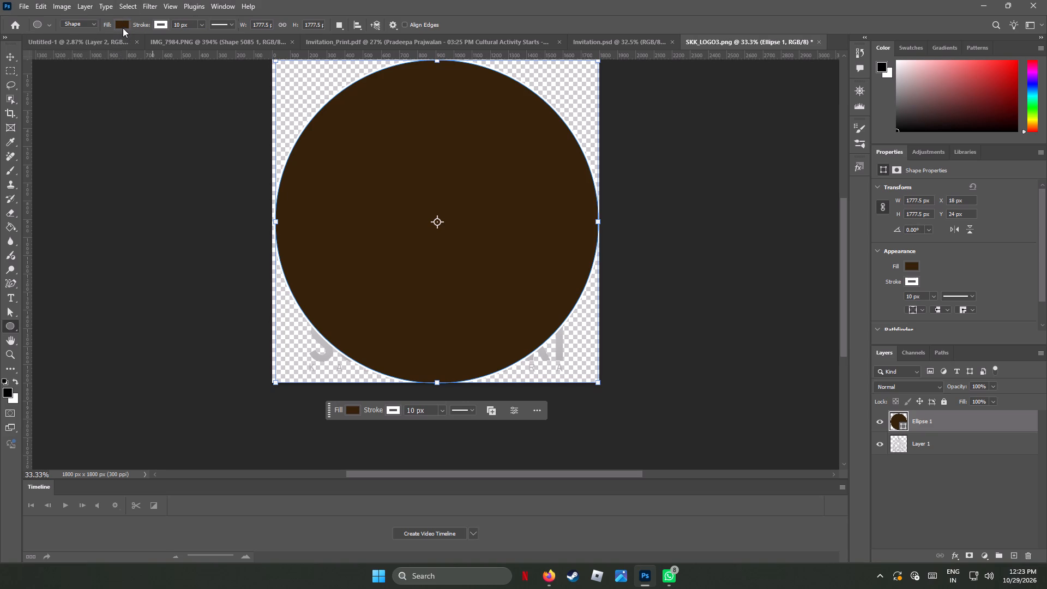
click(123, 26)
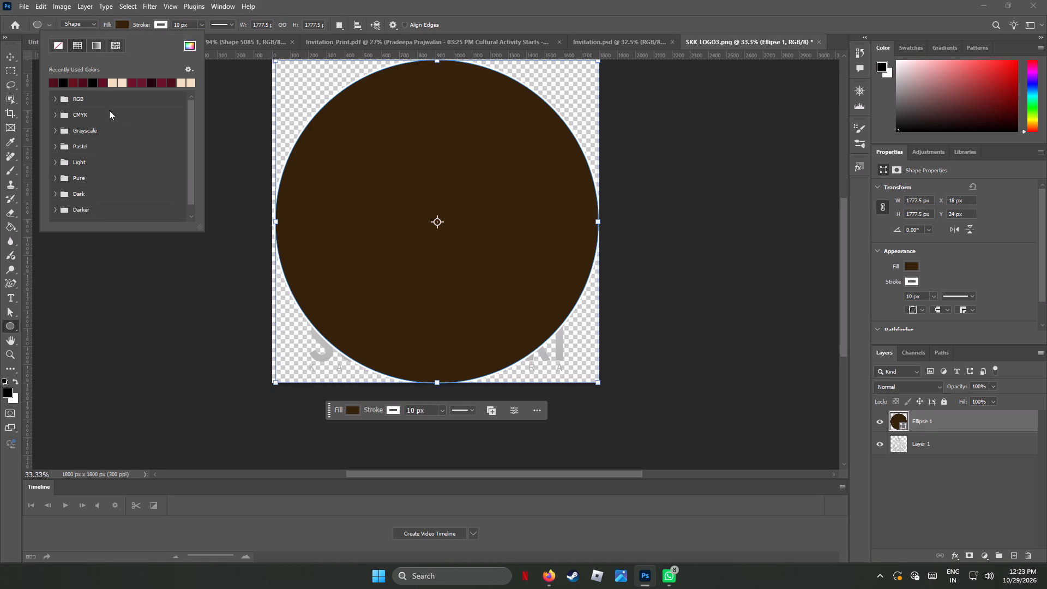
click(57, 44)
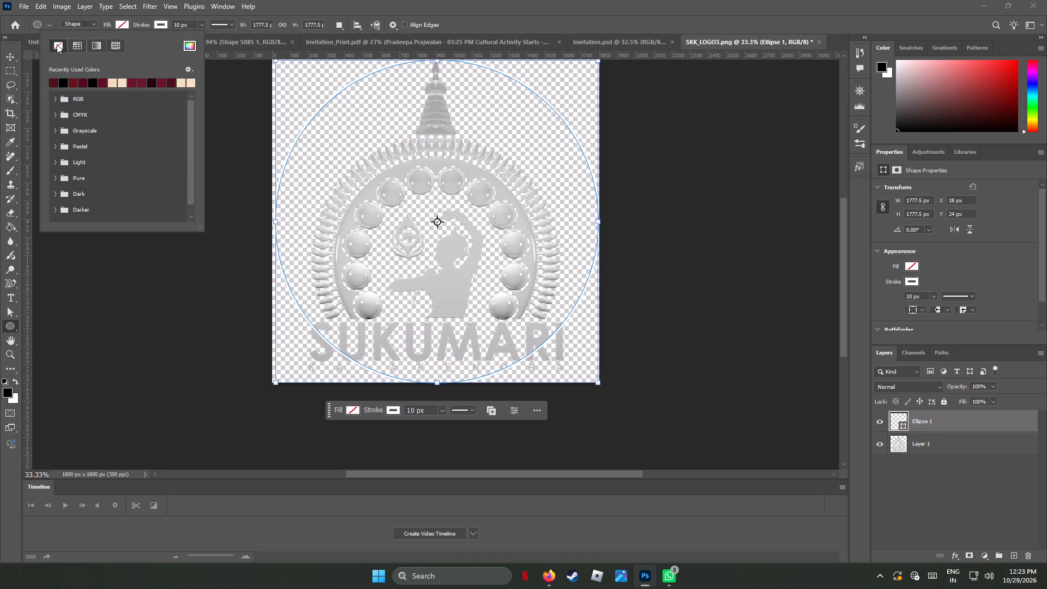
click(194, 26)
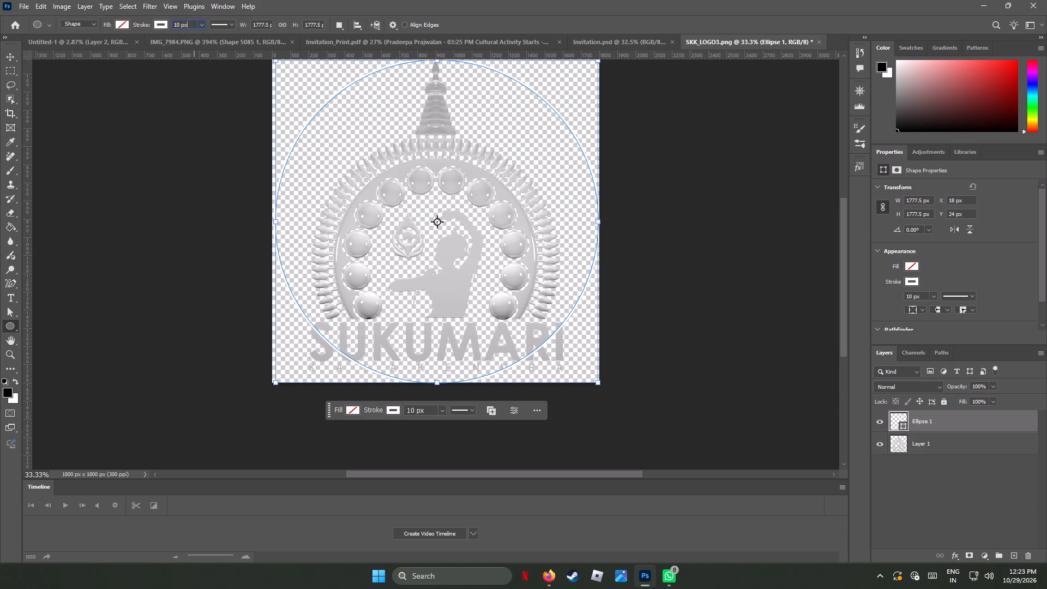
click(165, 23)
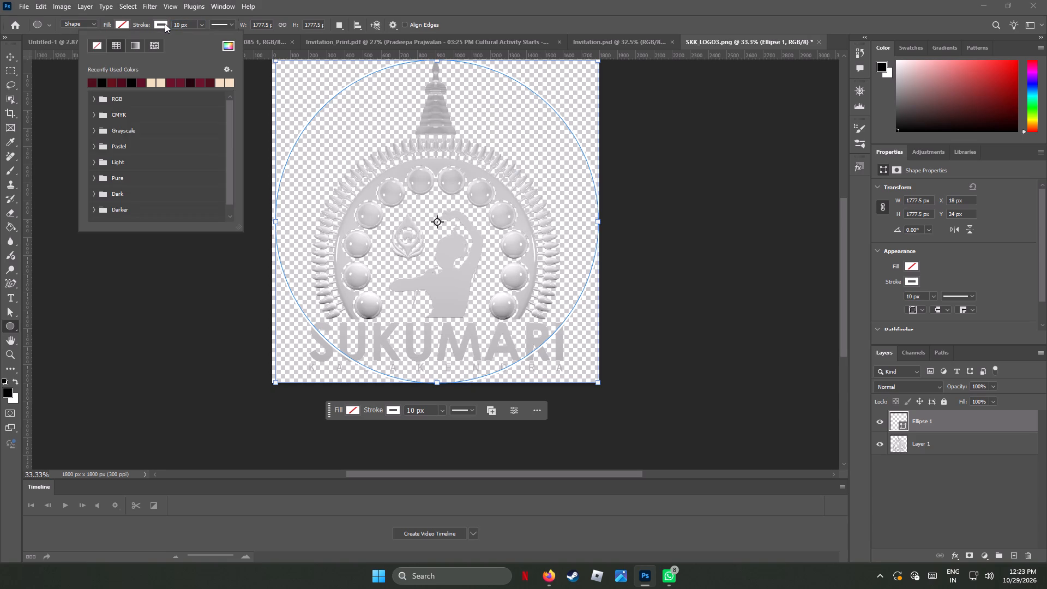
click(103, 86)
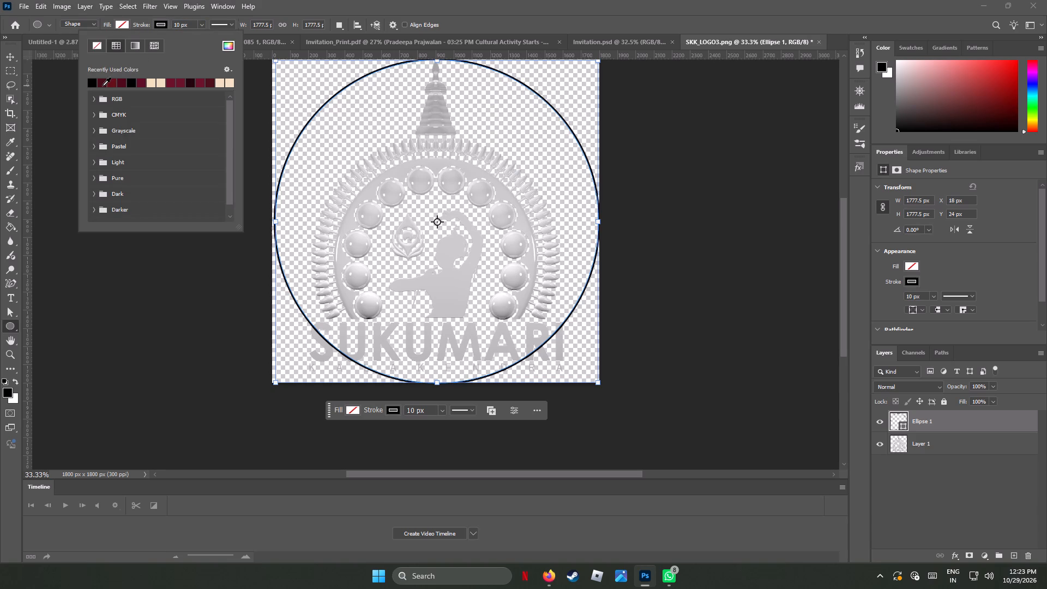
click(280, 0)
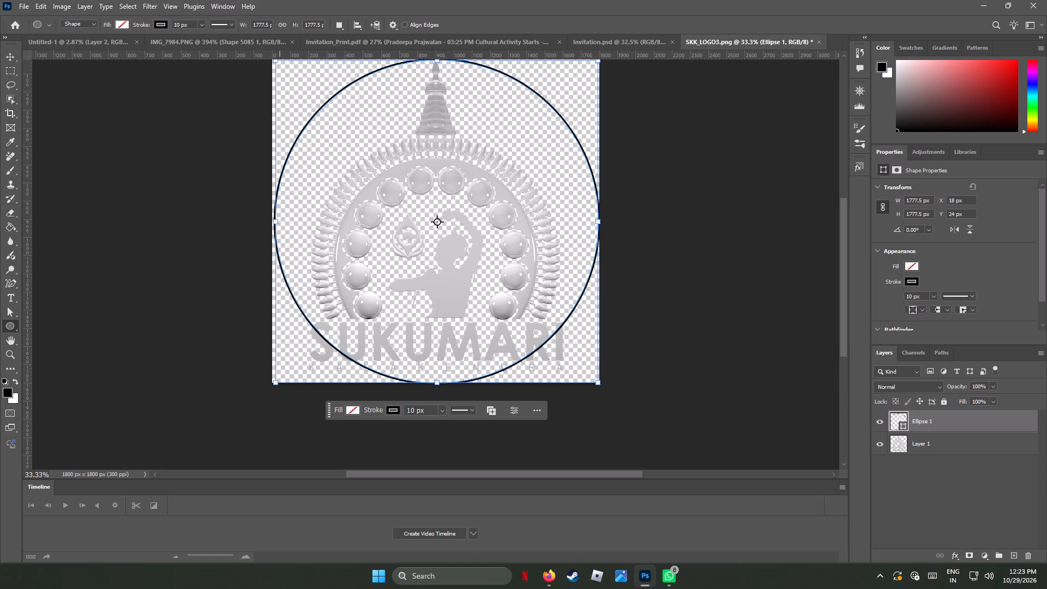
Change the circle's stroke colour to white.
click(160, 22)
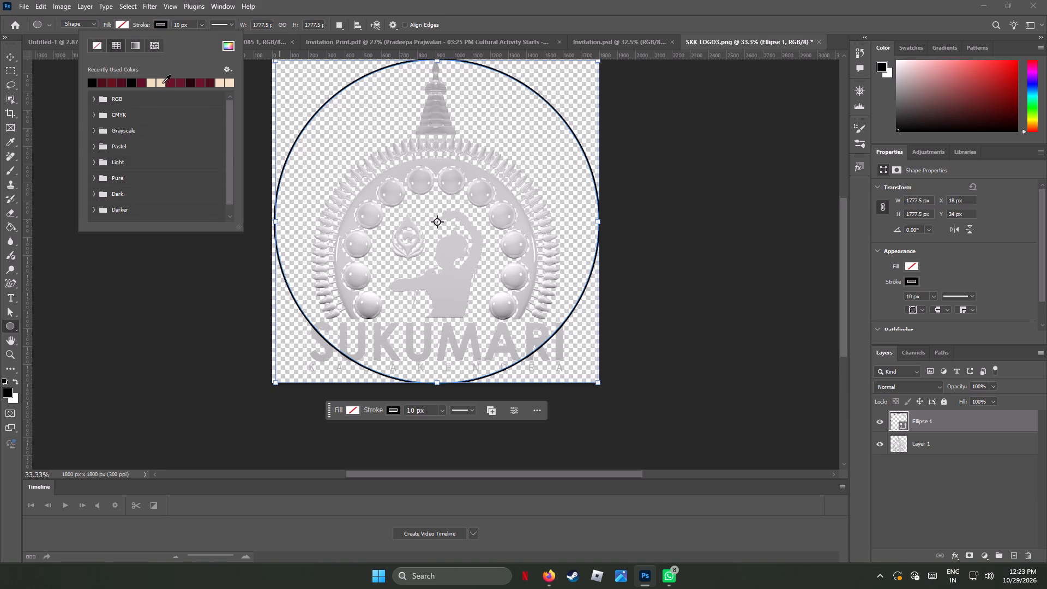
click(228, 44)
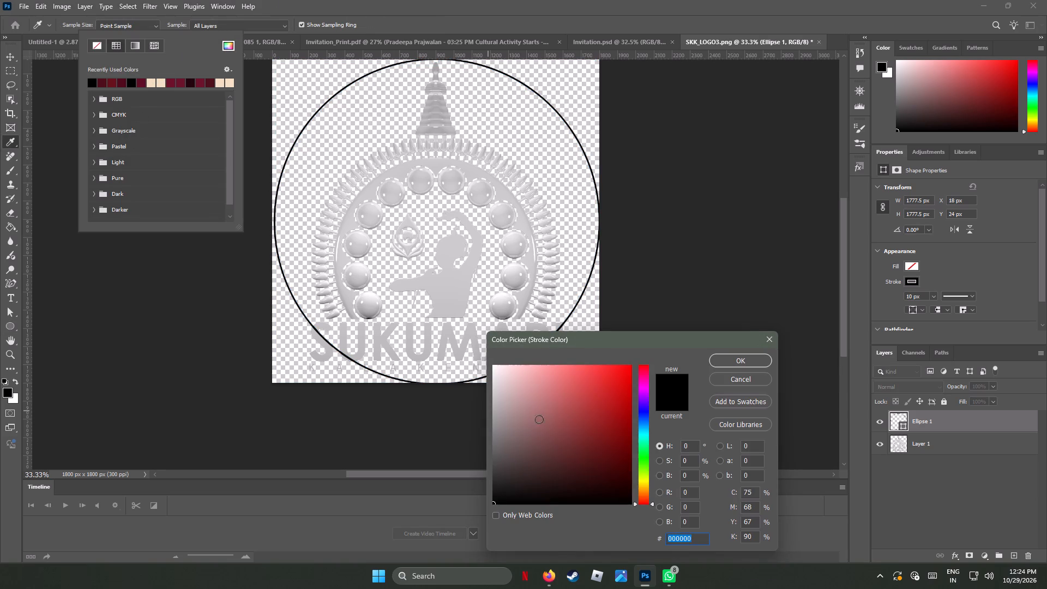
drag(540, 414, 444, 311)
click(738, 360)
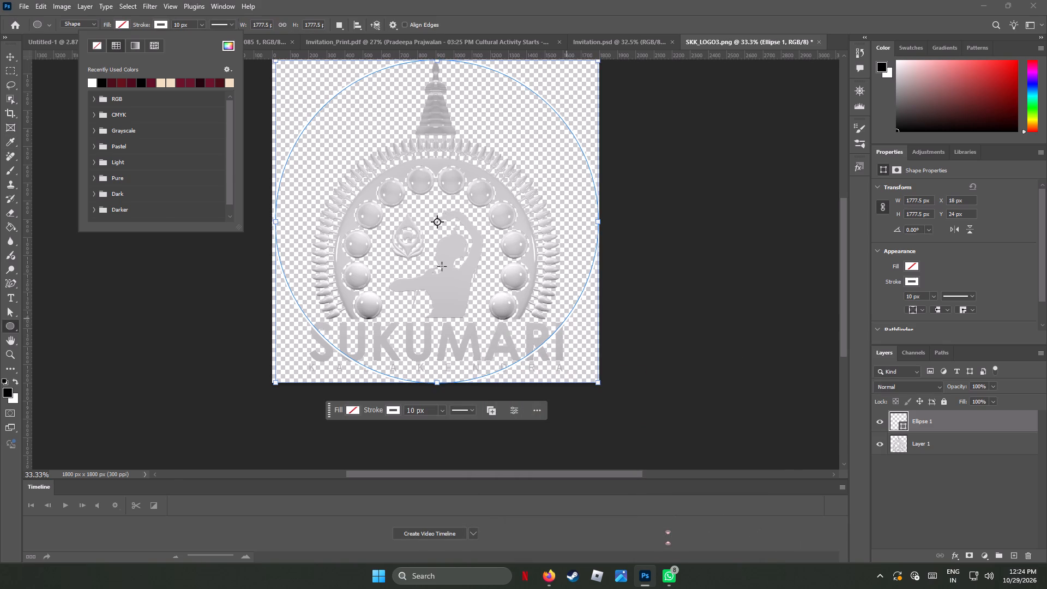
Set the circle's stroke width to 30 px.
click(232, 26)
click(232, 25)
click(191, 21)
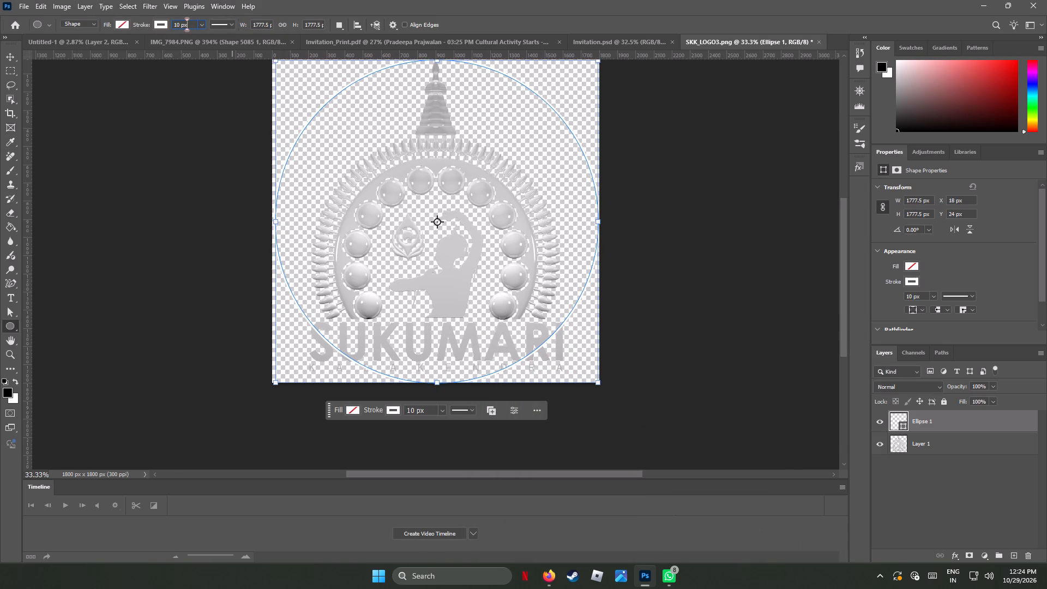
drag(195, 22, 145, 17)
text(30)
key(Return)
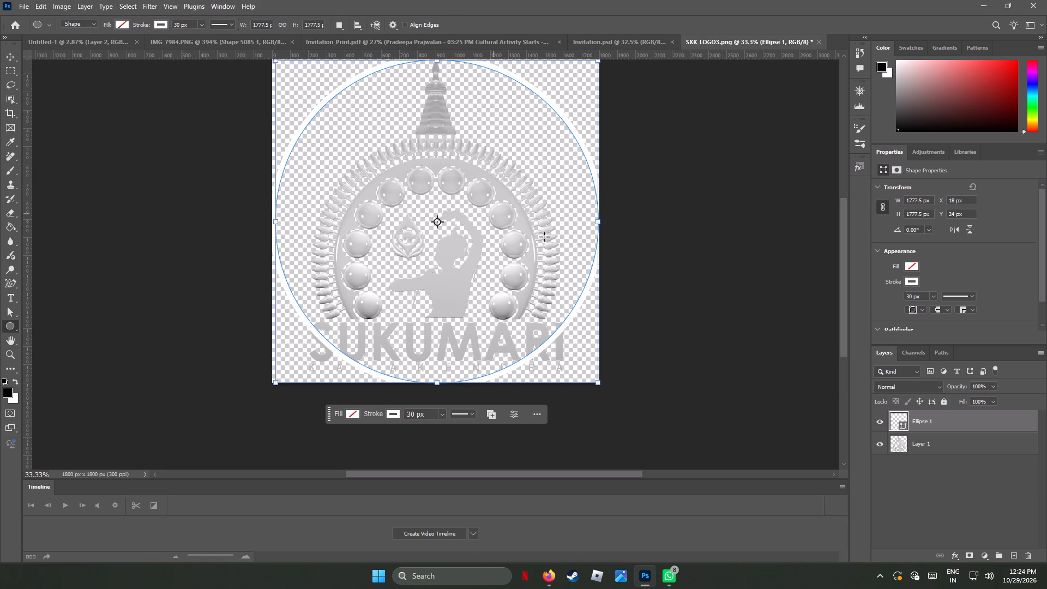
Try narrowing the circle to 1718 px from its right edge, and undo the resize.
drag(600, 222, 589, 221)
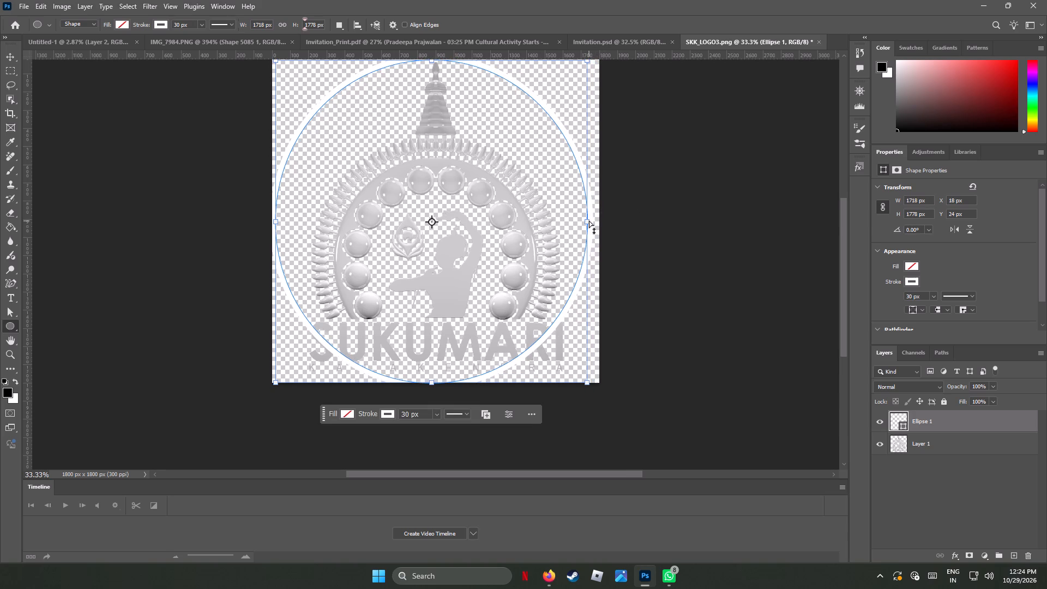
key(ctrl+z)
Scale the circle down proportionally from its right edge to about 1741.5 px.
shift+drag(598, 222, 598, 222)
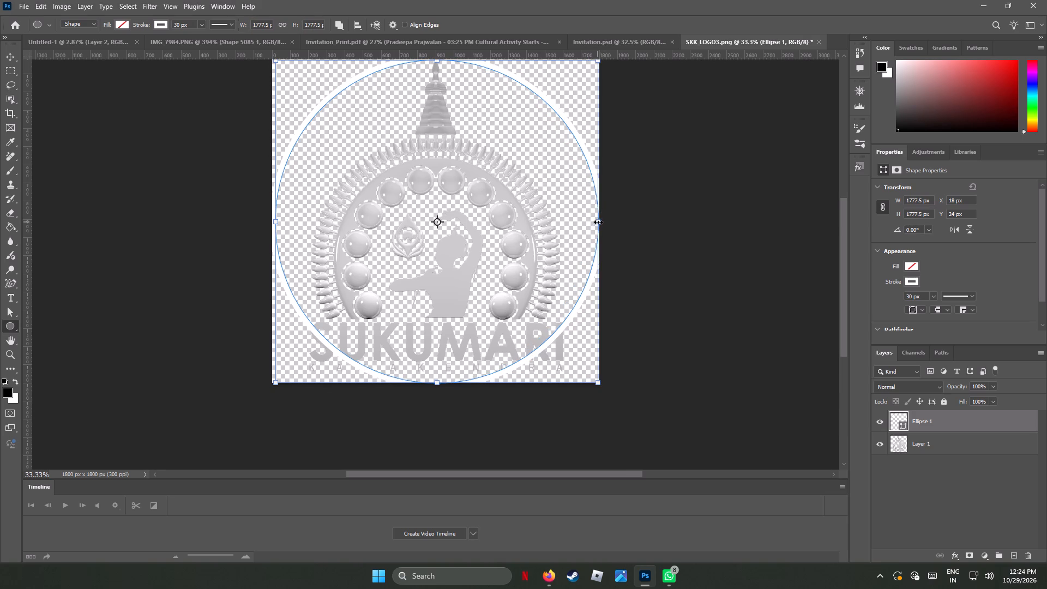
shift+drag(598, 222, 575, 220)
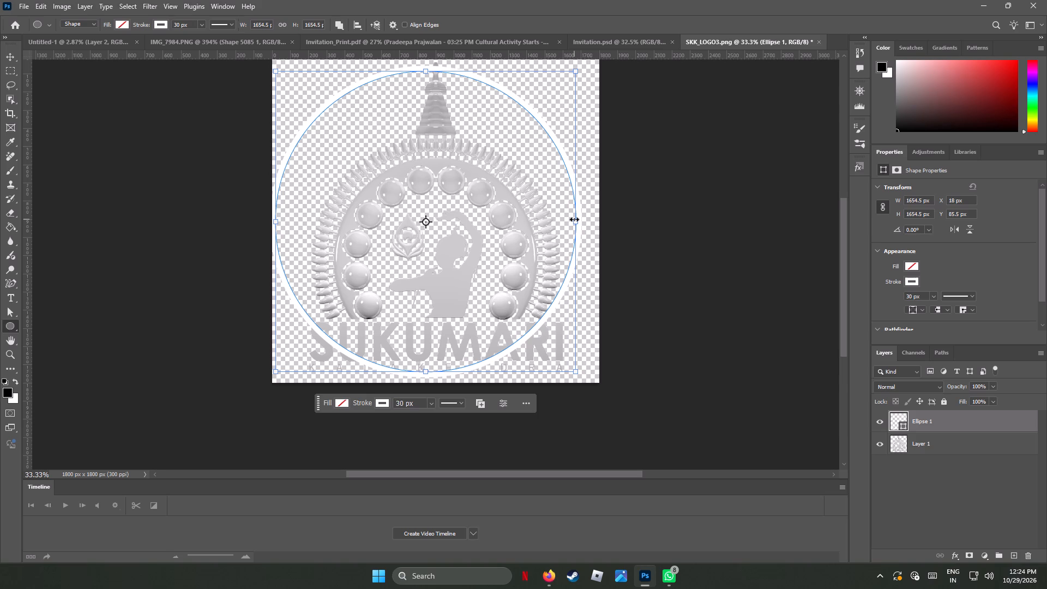
shift+drag(574, 219, 586, 220)
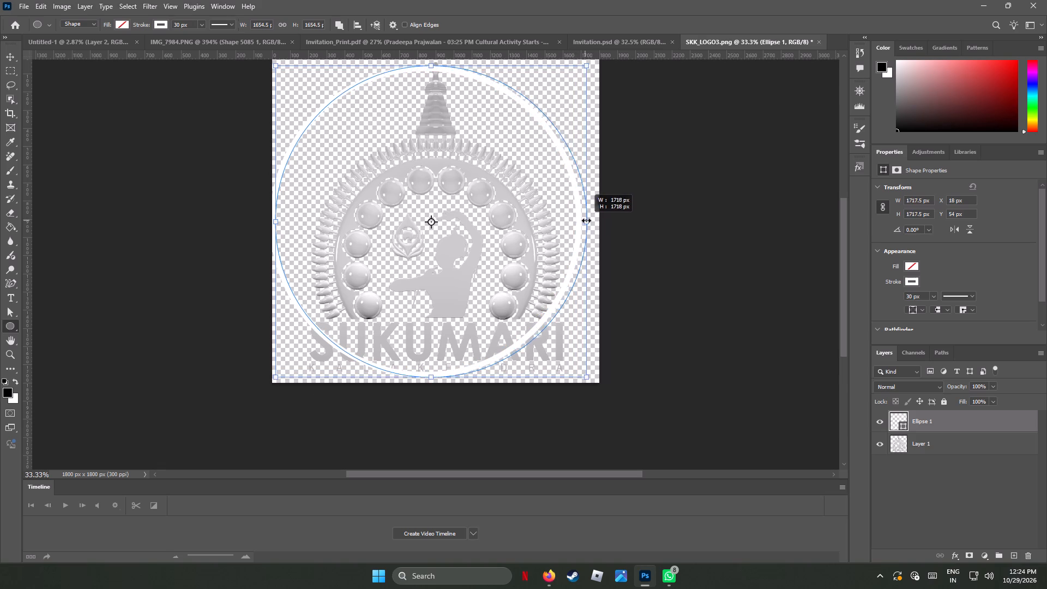
shift+drag(586, 220, 590, 220)
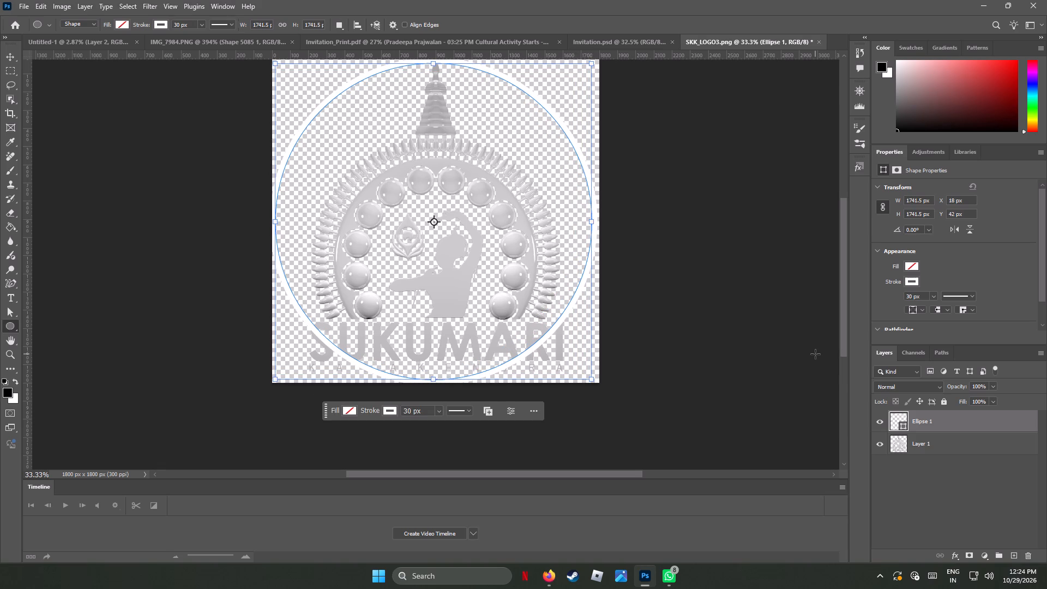
Nudge the circle right to X 33 px with the Move tool.
key(Right)
key(Right)
key(Right)
key(Right)
key(Right)
key(Right)
key(Right)
click(8, 54)
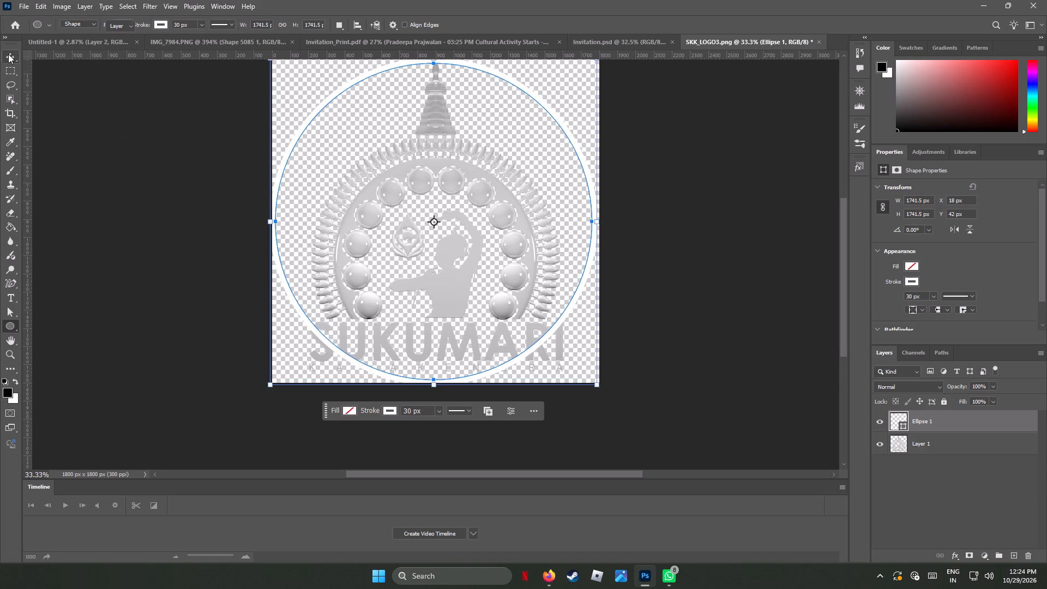
key(Right)
key(Right)
key(Right)
key(Right)
key(Right)
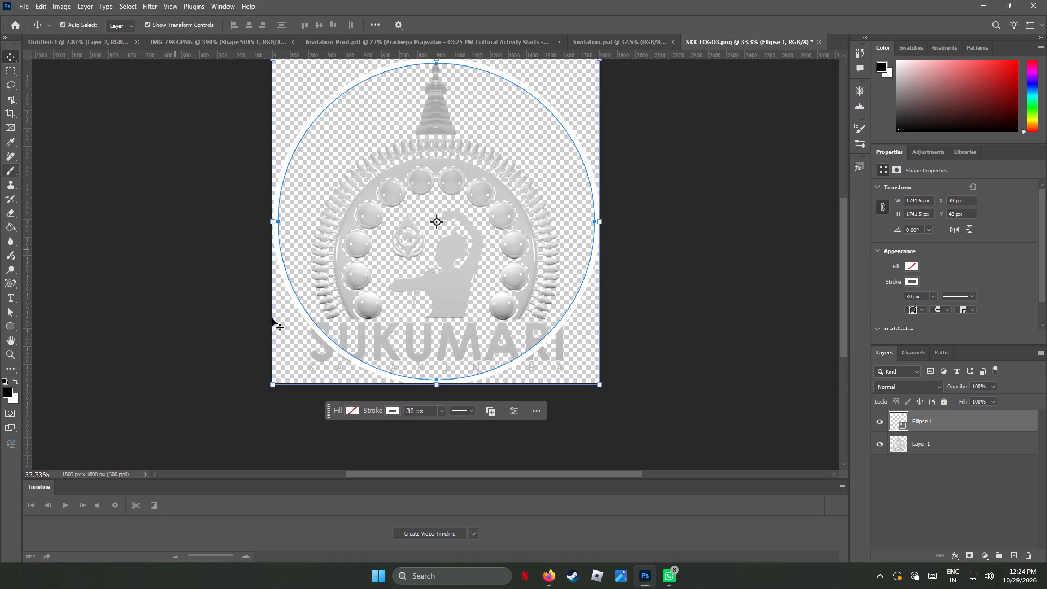
Transform the circle from its bottom, side and top edges so its stroked outline fits the canvas at 1800 x 1800 px.
shift+drag(438, 387, 437, 385)
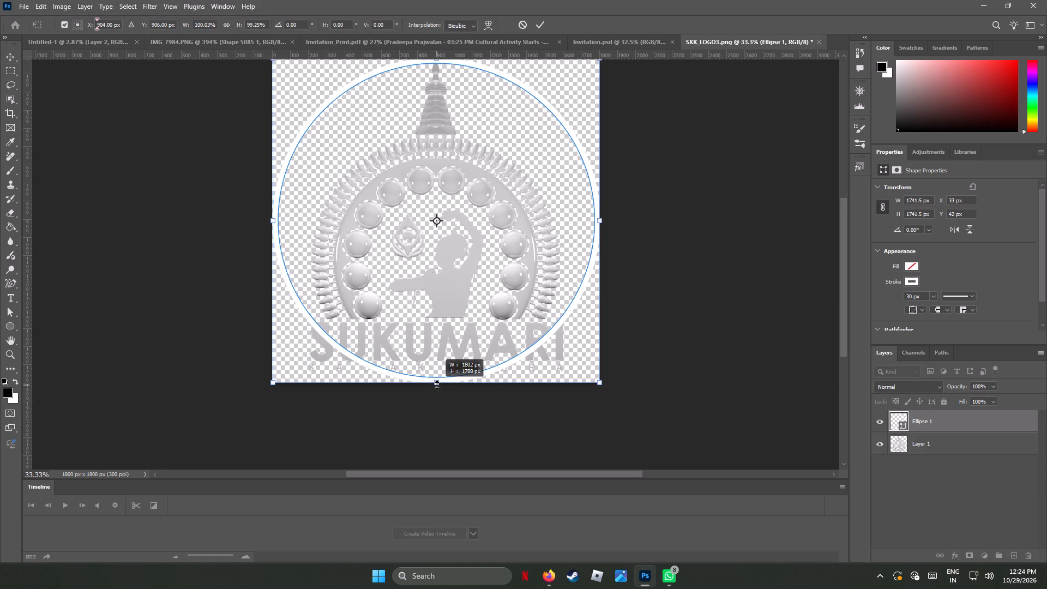
shift+drag(437, 385, 437, 382)
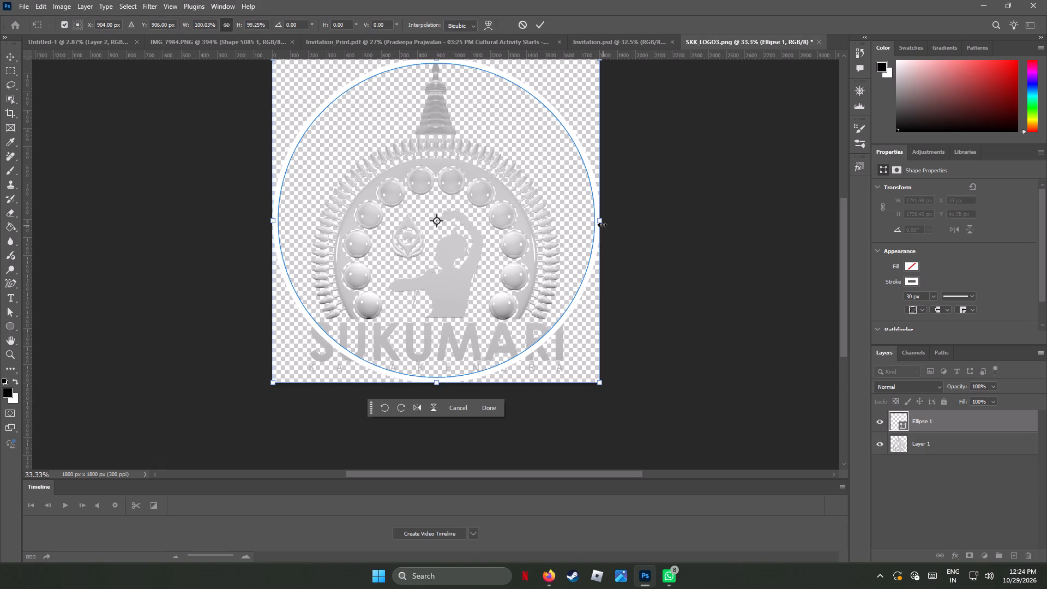
shift+click(601, 223)
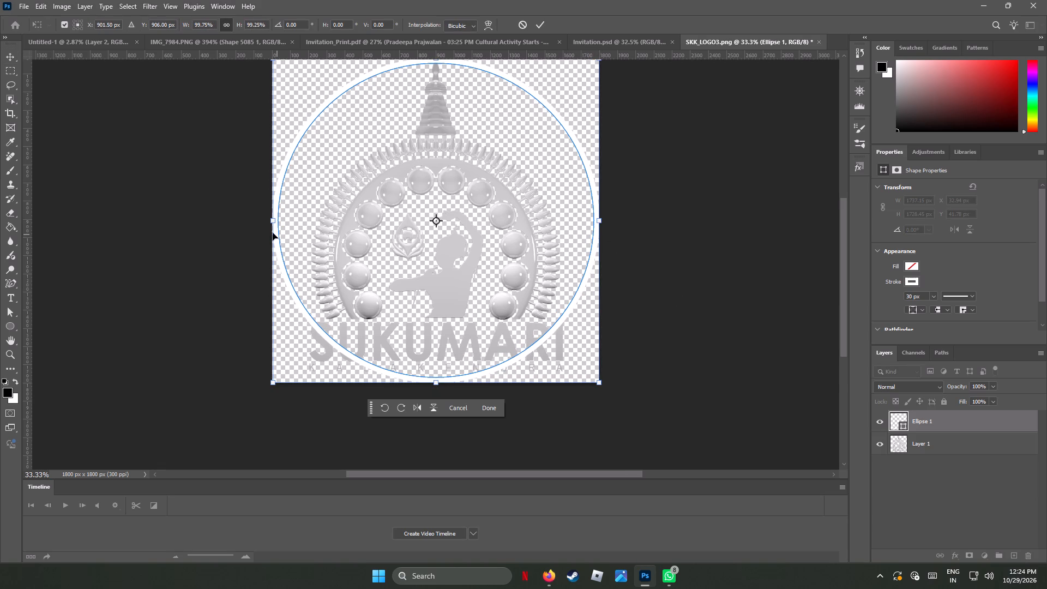
shift+click(271, 220)
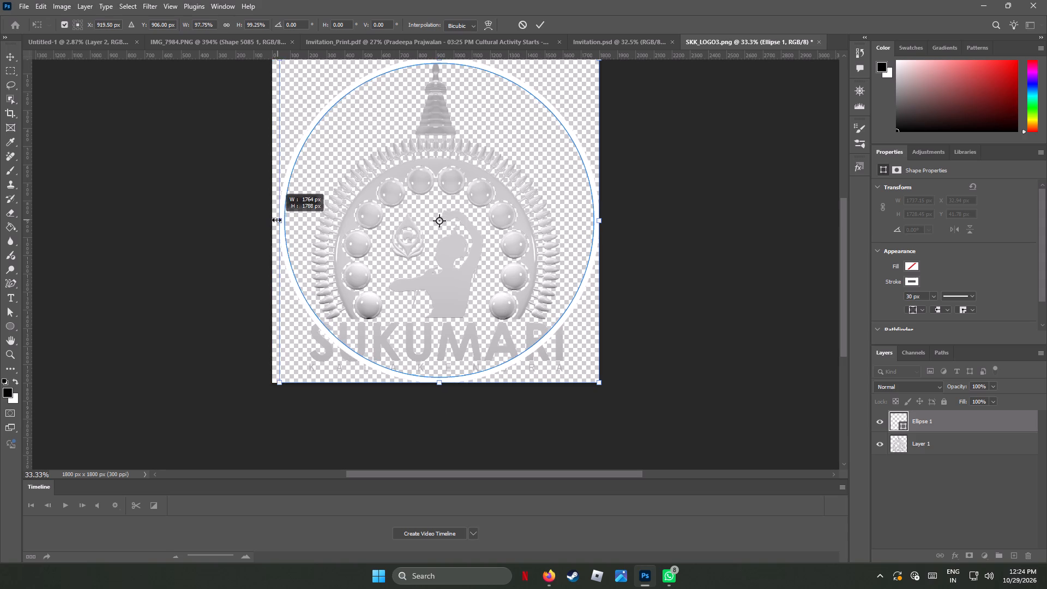
scroll(398, 239, up, 6)
scroll(398, 239, down, 2)
scroll(398, 239, up, 3)
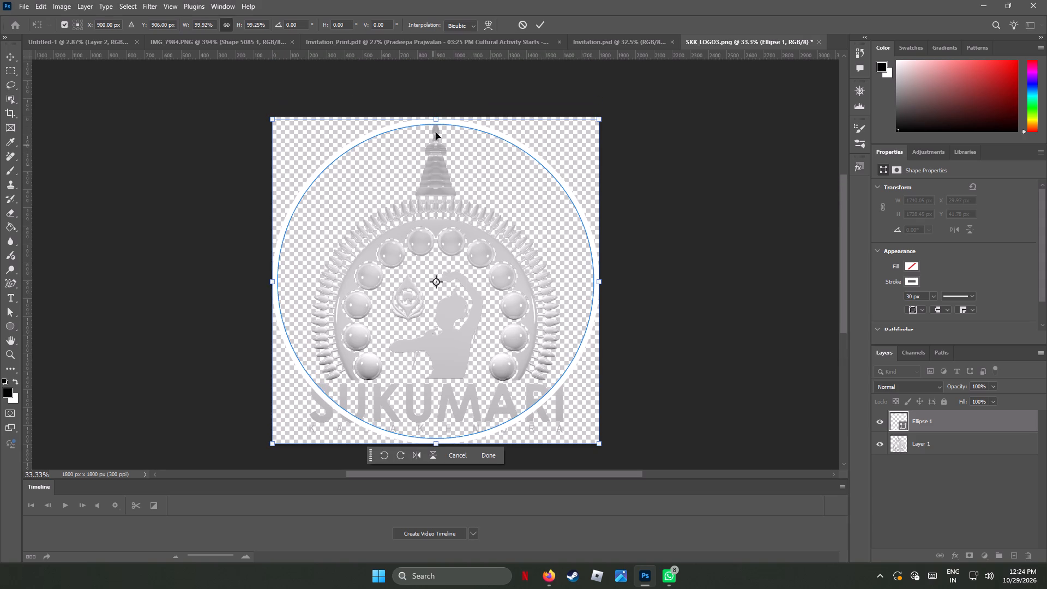
shift+drag(436, 118, 443, 116)
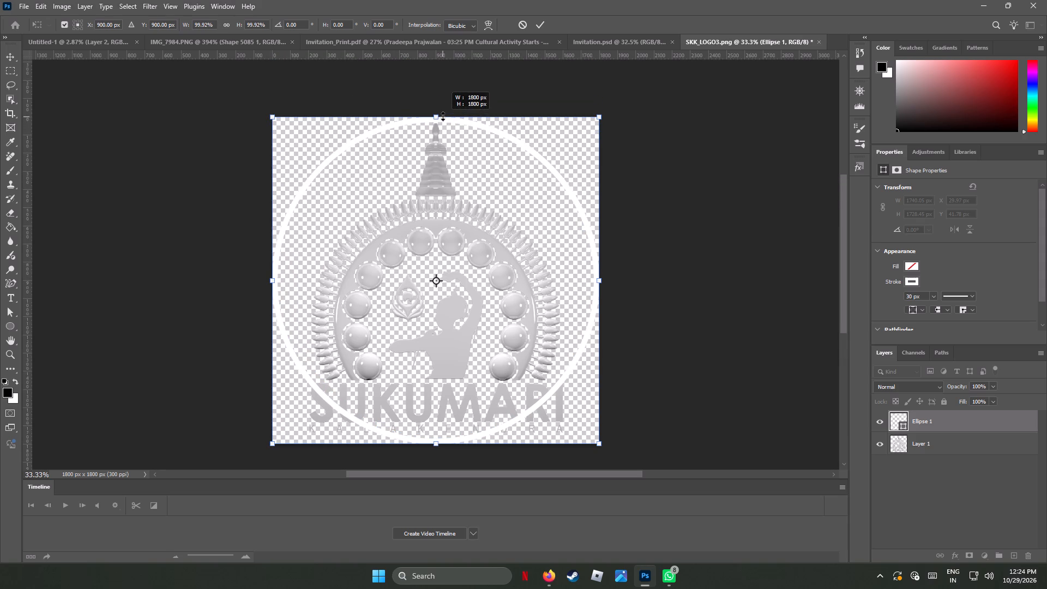
shift+drag(443, 116, 443, 115)
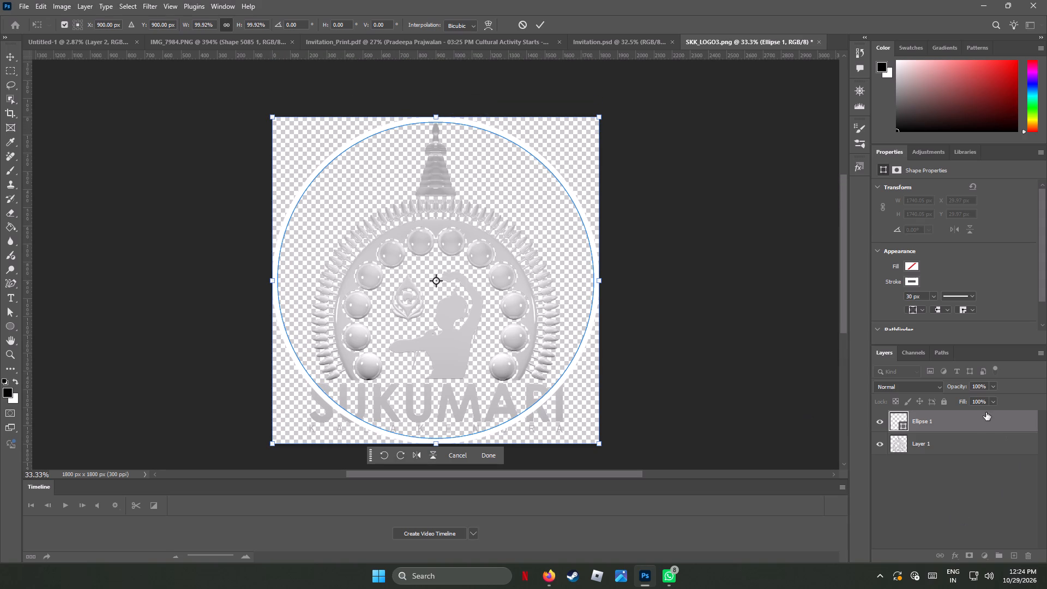
Add a Bevel & Emboss effect with the Outer Bevel style to the Ellipse 1 layer.
right_click(992, 422)
right_click(985, 419)
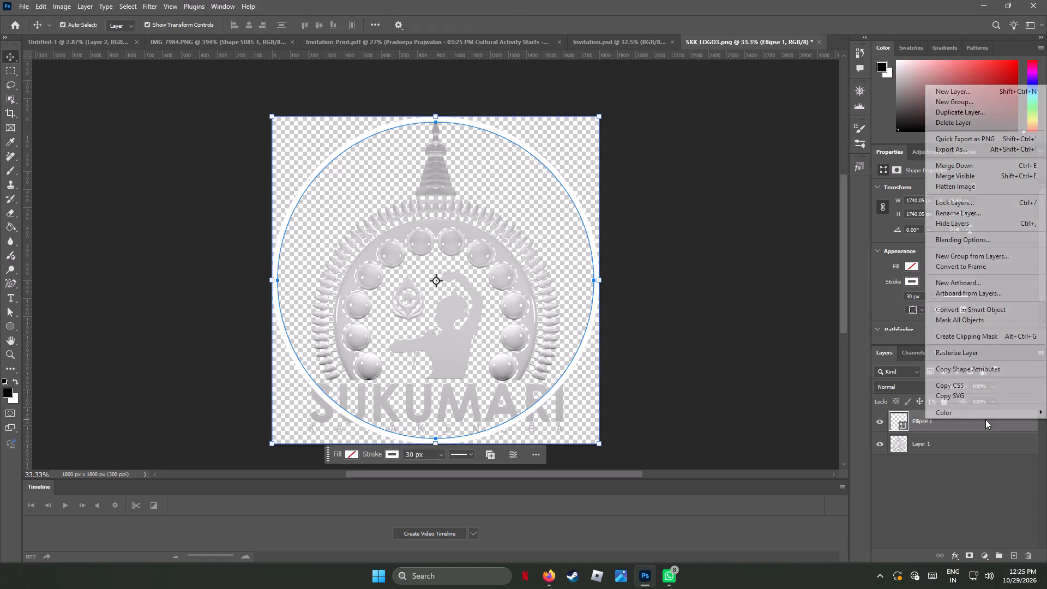
click(988, 241)
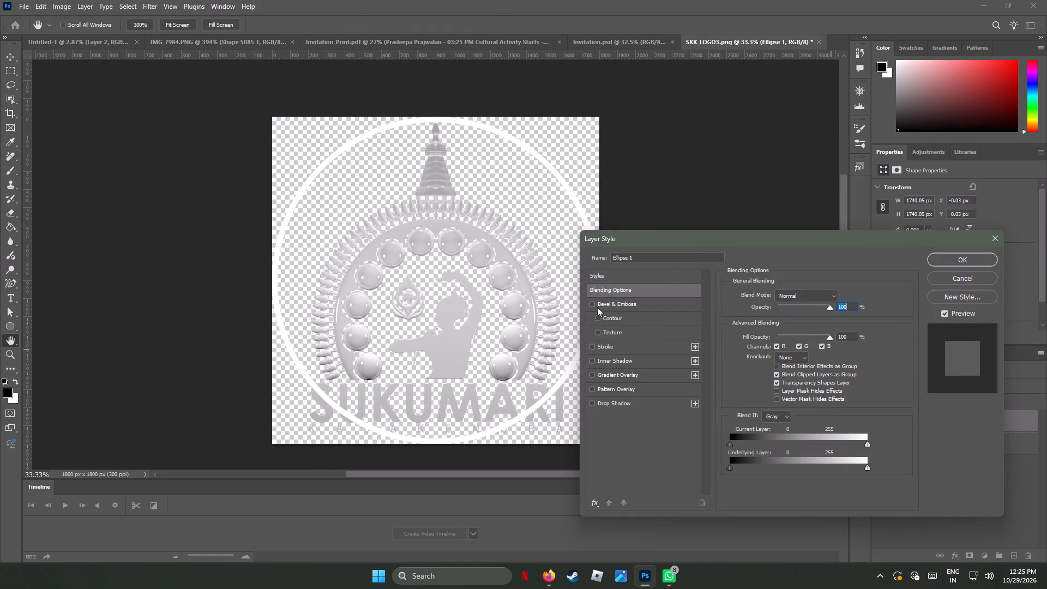
click(594, 304)
click(612, 303)
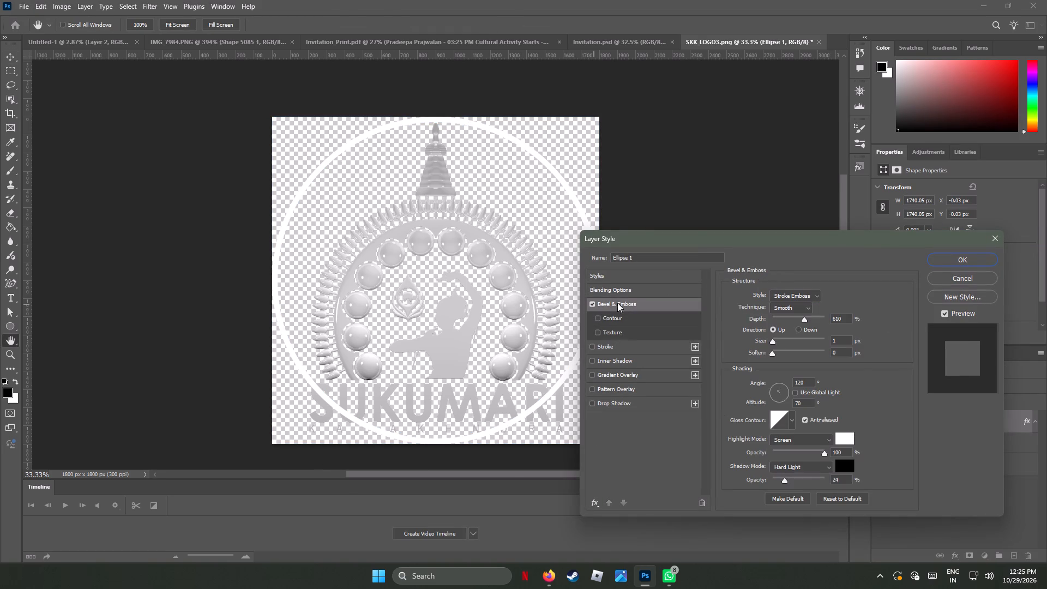
click(817, 296)
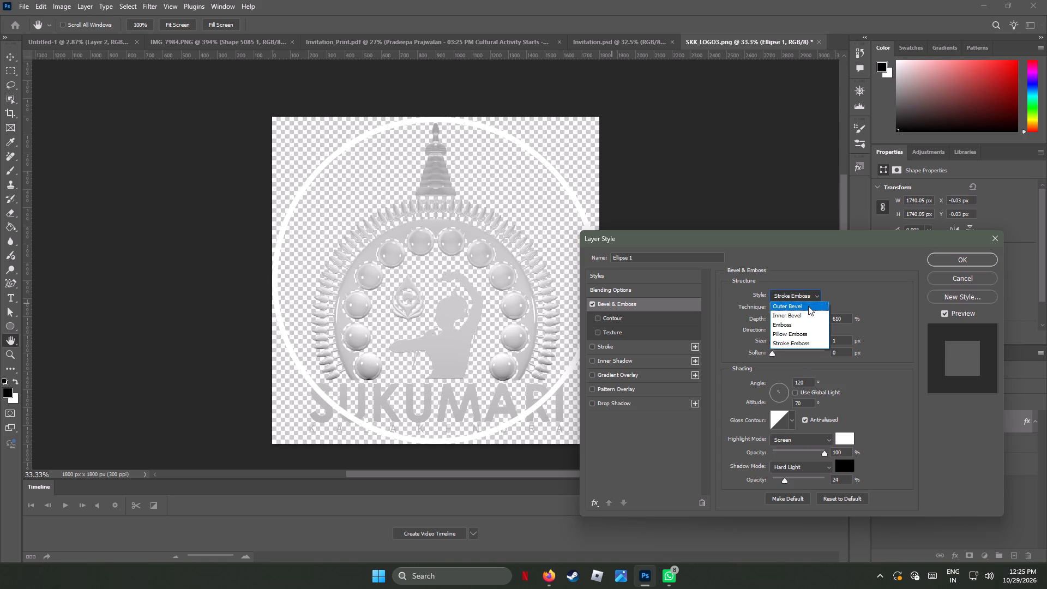
click(808, 306)
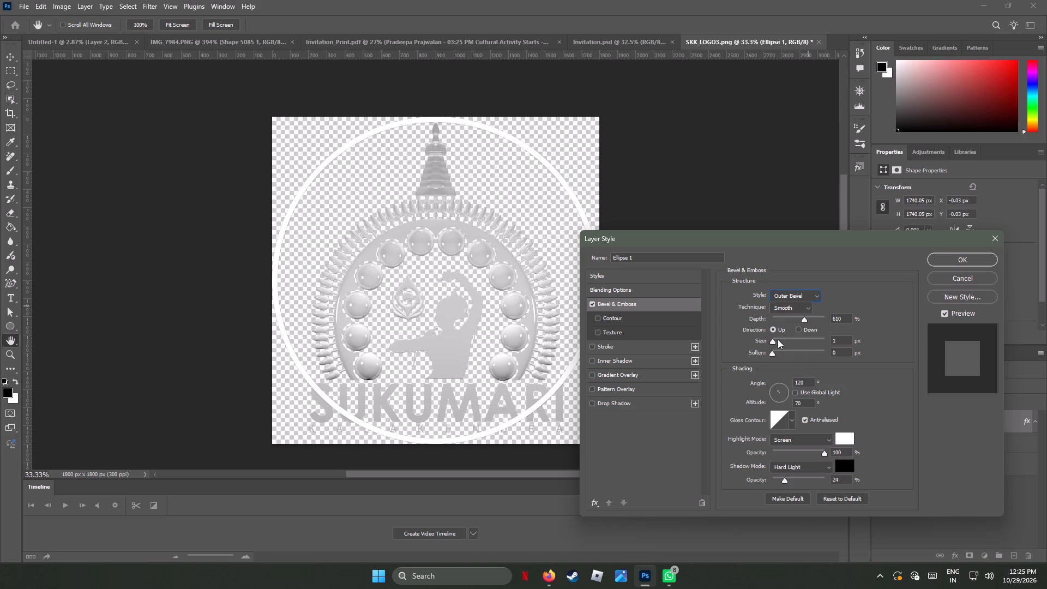
Set the circle's bevel depth to 1000% and size to 16 px, keeping soften at 0 px.
drag(773, 341, 780, 338)
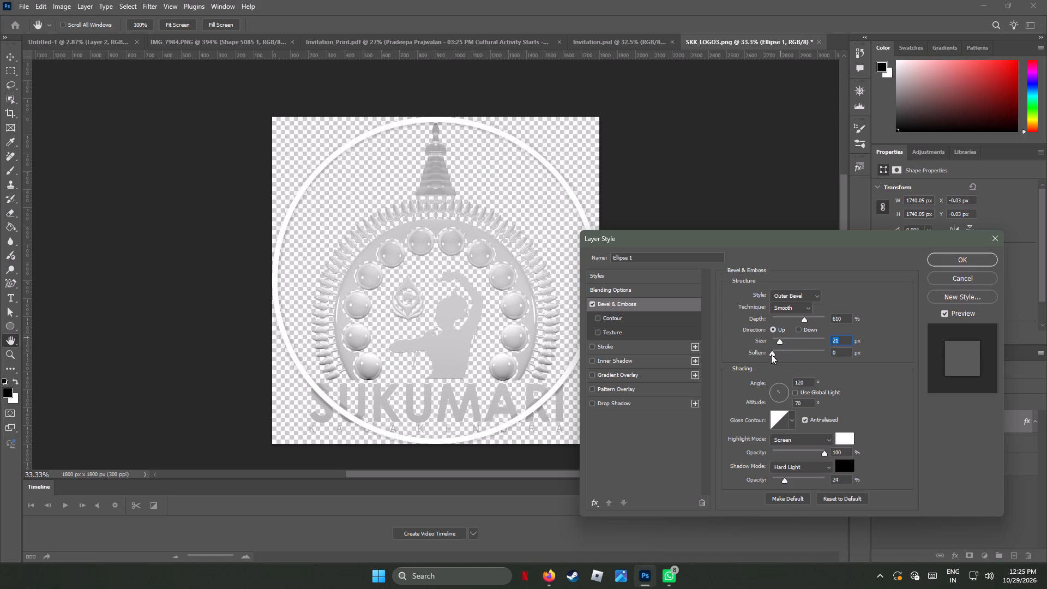
drag(772, 353, 721, 345)
drag(805, 320, 832, 322)
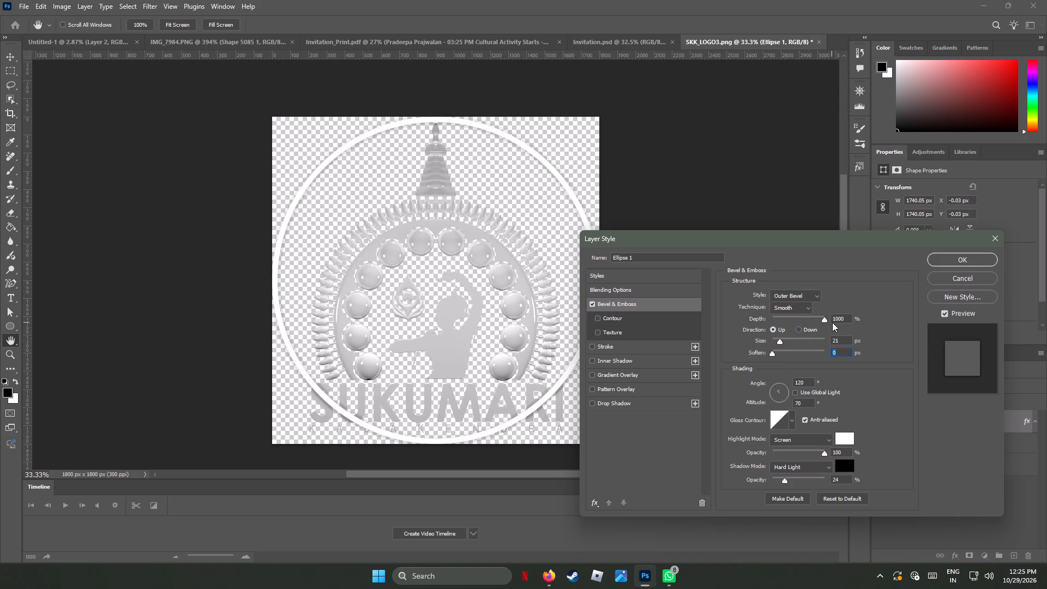
drag(832, 322, 766, 320)
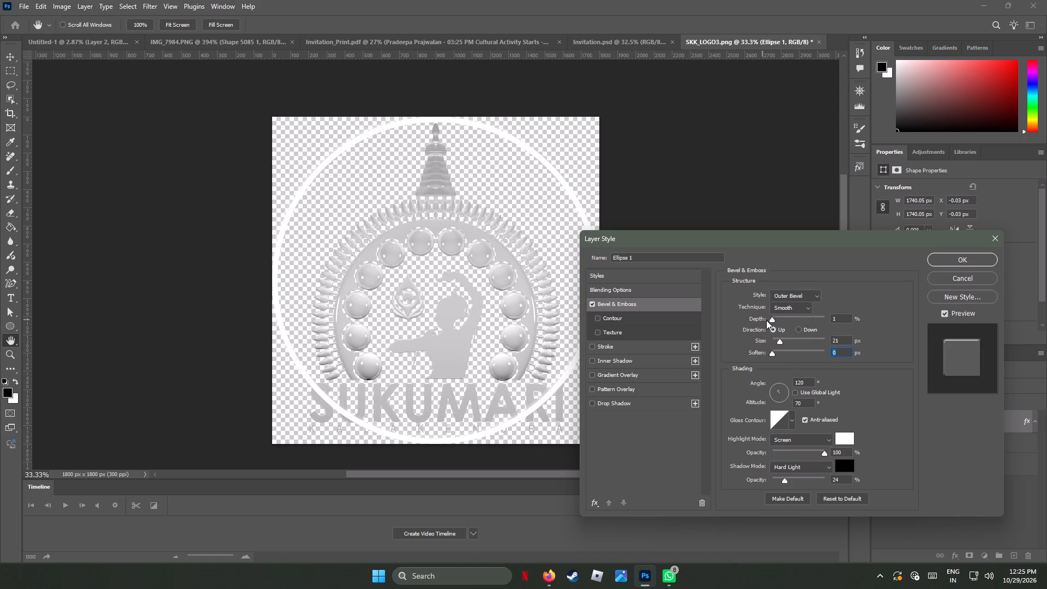
drag(766, 320, 850, 327)
click(780, 341)
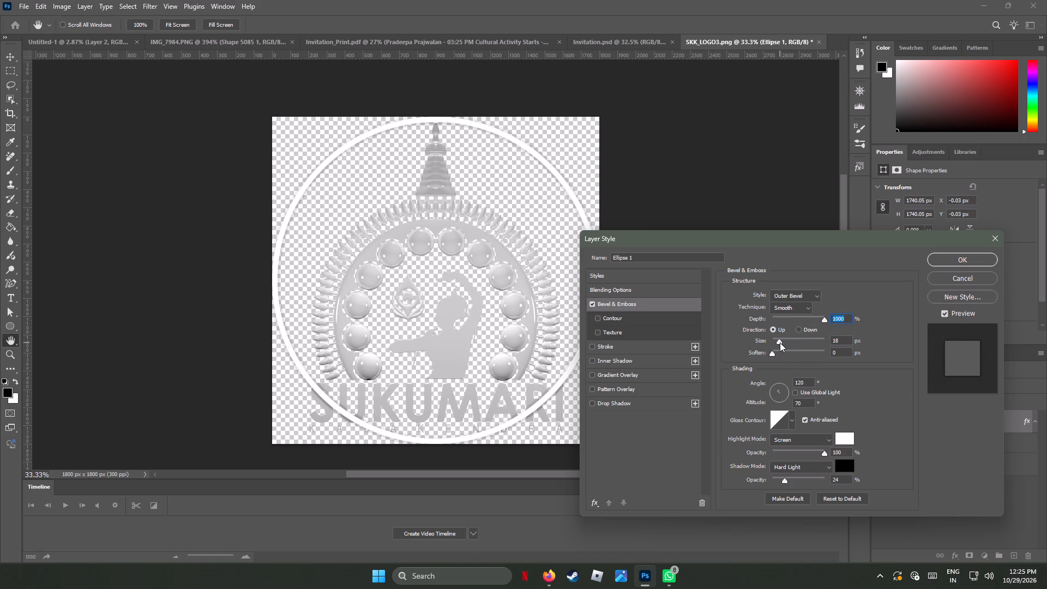
Enable the bevel's Contour on the circle and set its range to 99%.
click(598, 318)
click(613, 320)
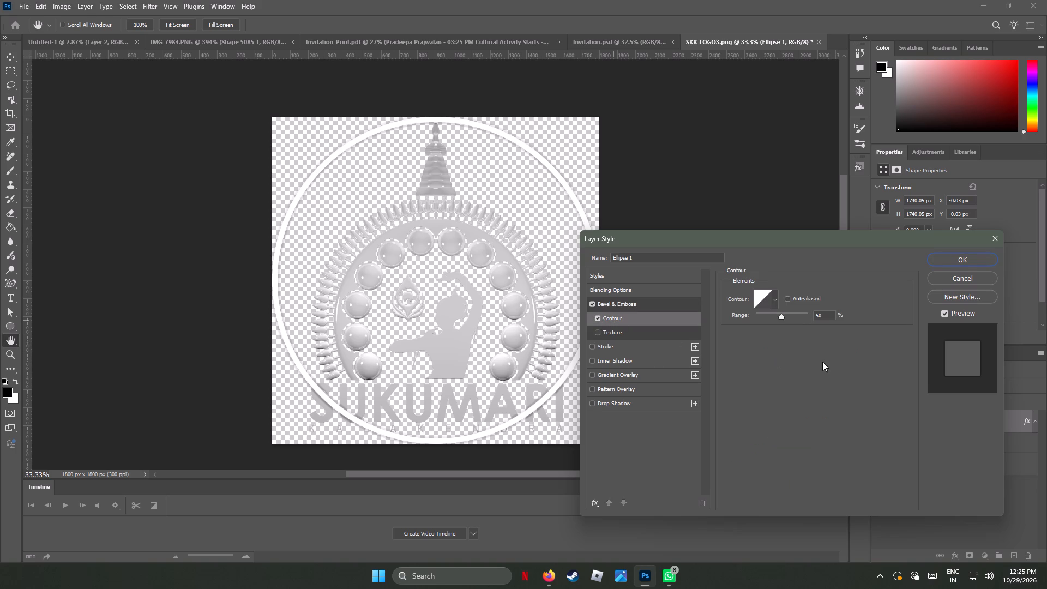
drag(782, 316, 755, 315)
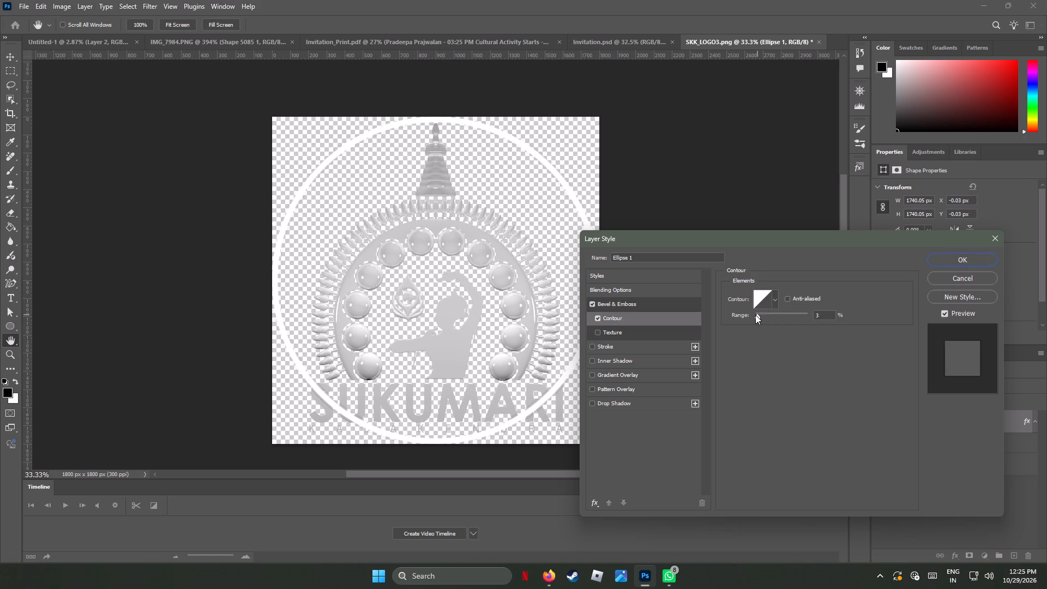
drag(755, 315, 807, 320)
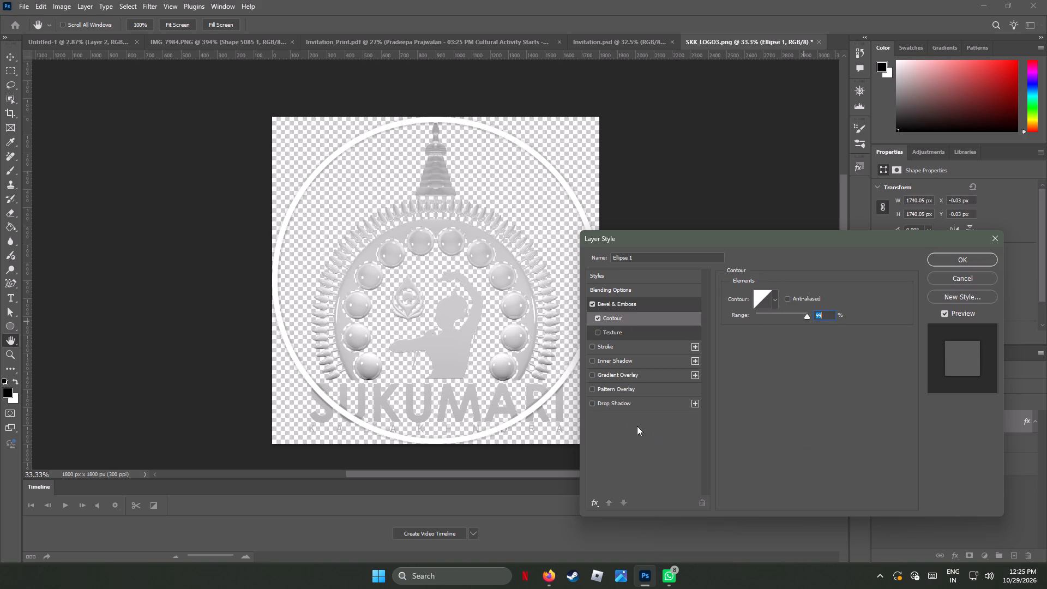
Add an Inner Shadow to the circle with 33% opacity, 16 px distance, 29% choke and 9 px size, and apply the layer style.
click(599, 506)
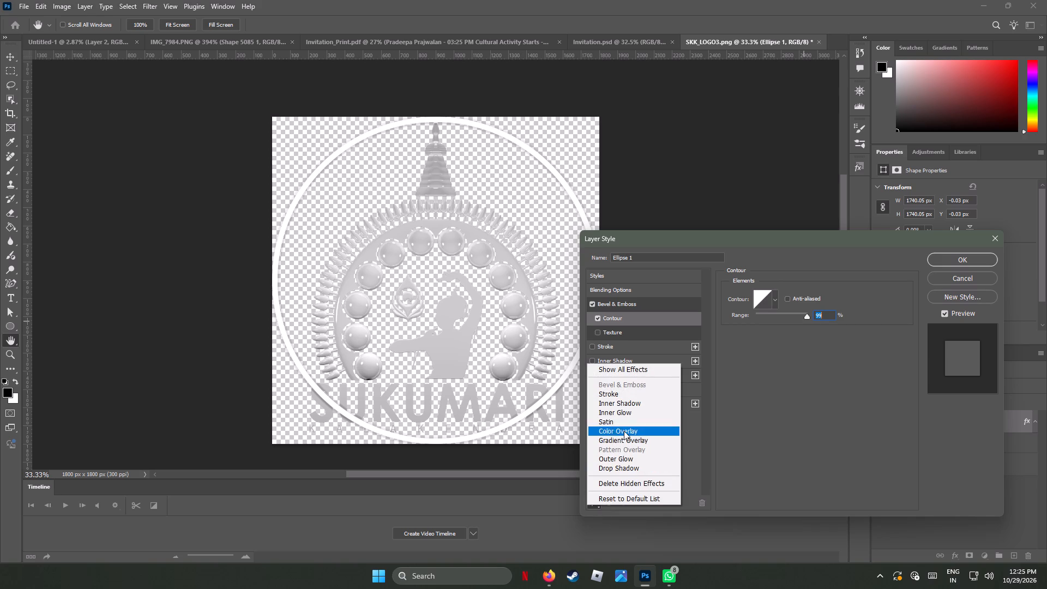
click(635, 403)
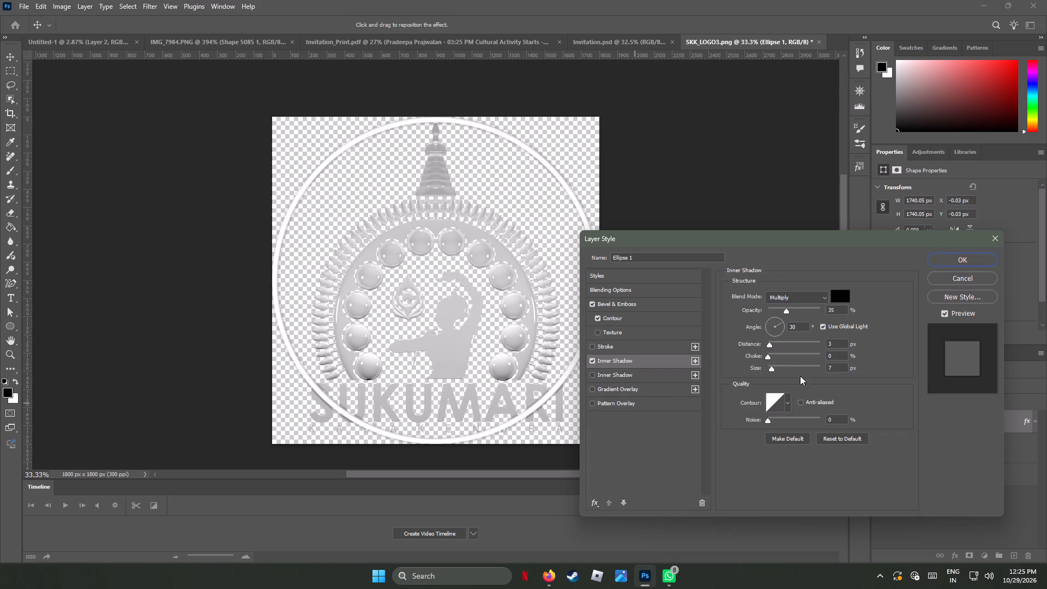
drag(786, 311, 843, 311)
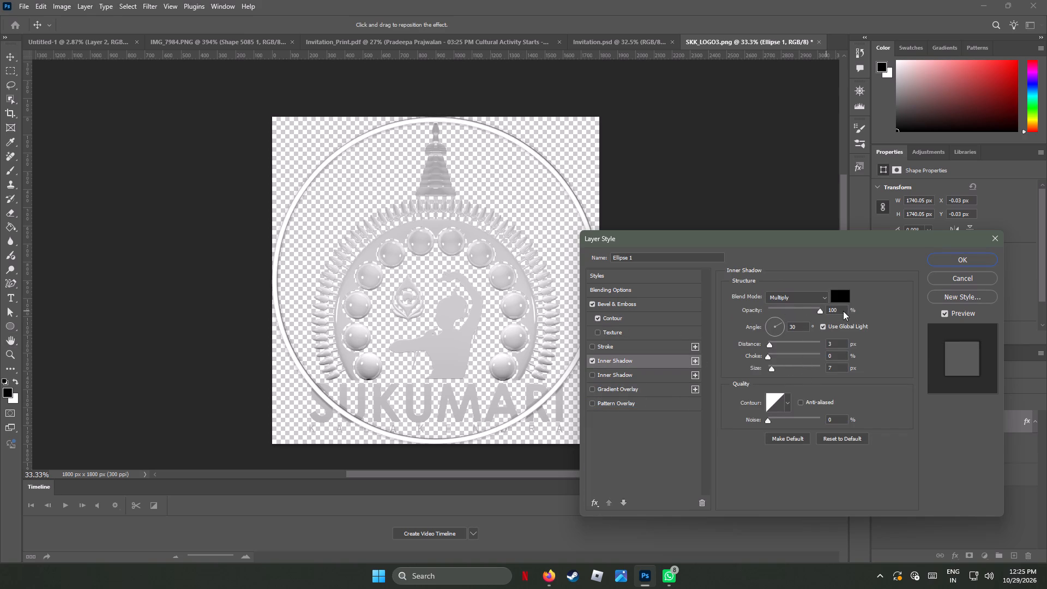
drag(843, 311, 844, 311)
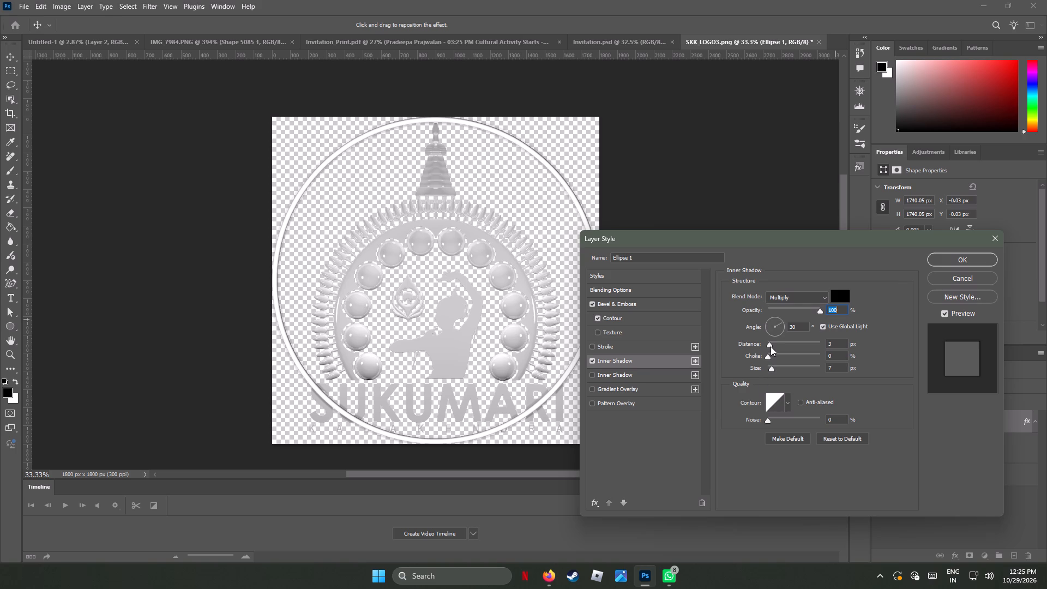
drag(771, 346, 781, 348)
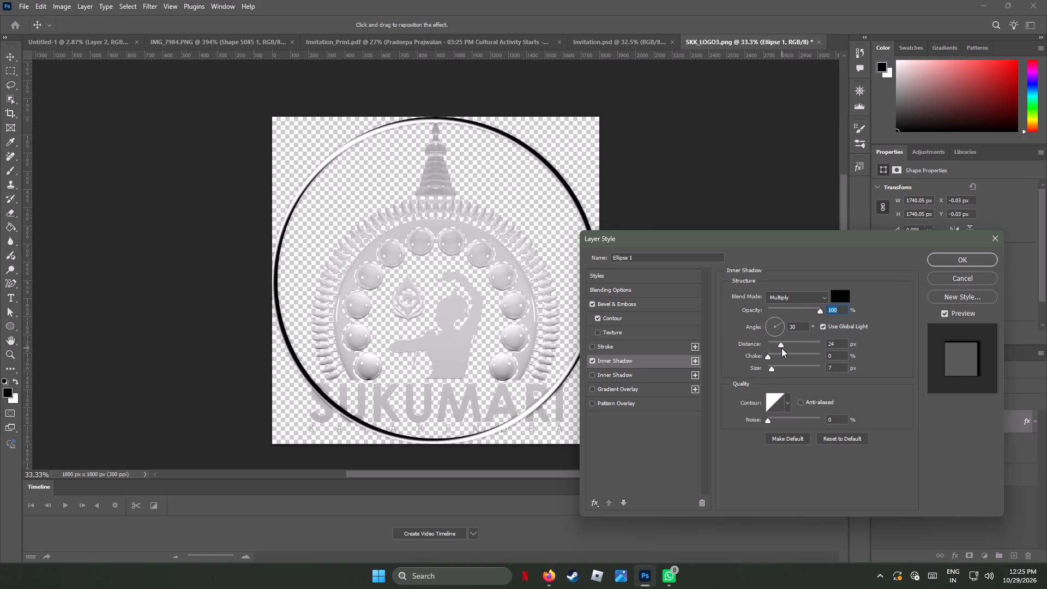
drag(781, 348, 777, 347)
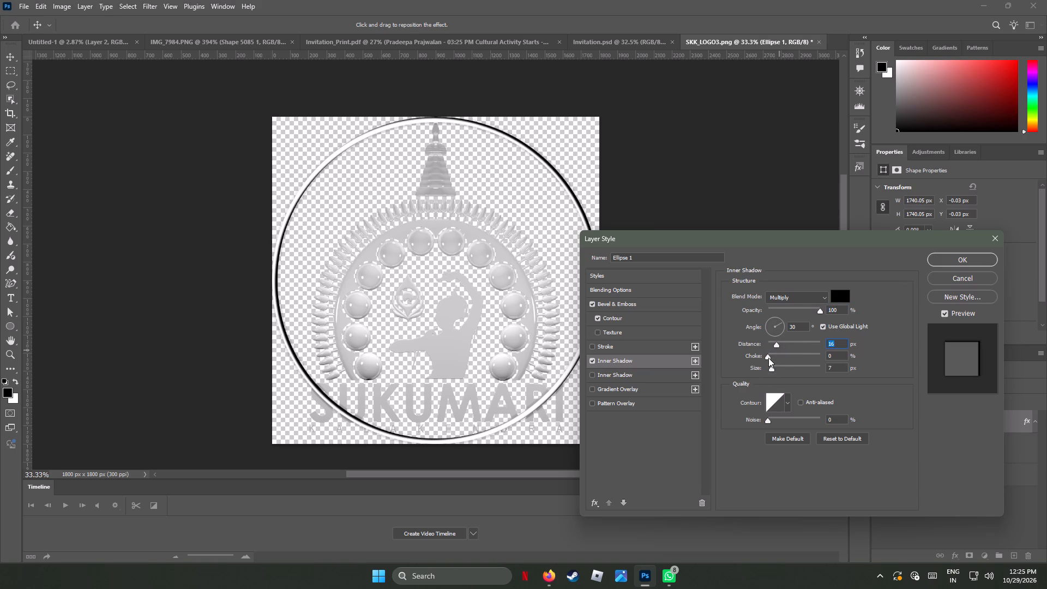
drag(768, 356, 774, 353)
drag(774, 353, 784, 352)
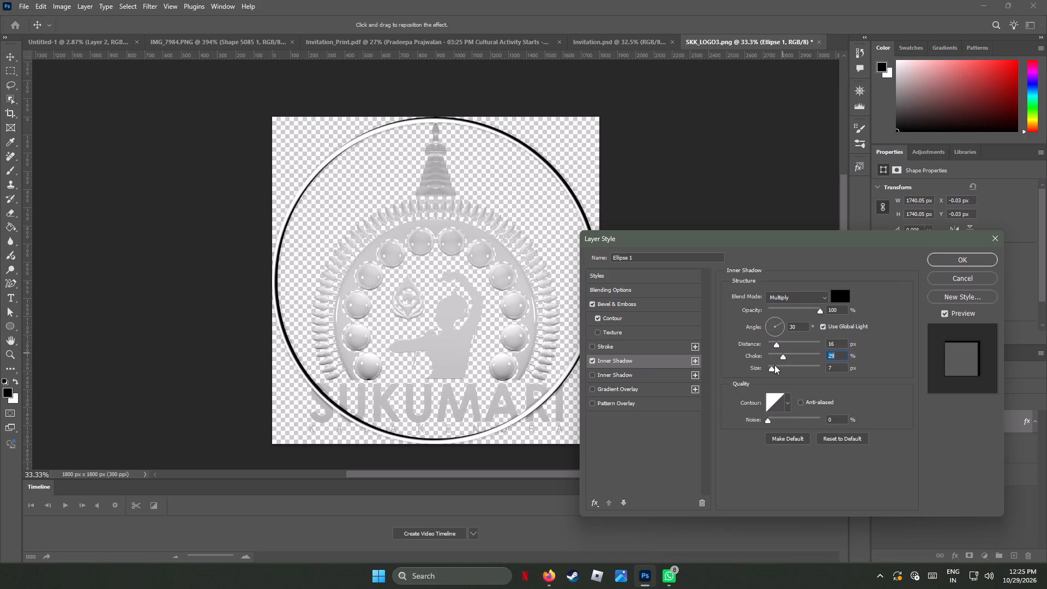
click(772, 368)
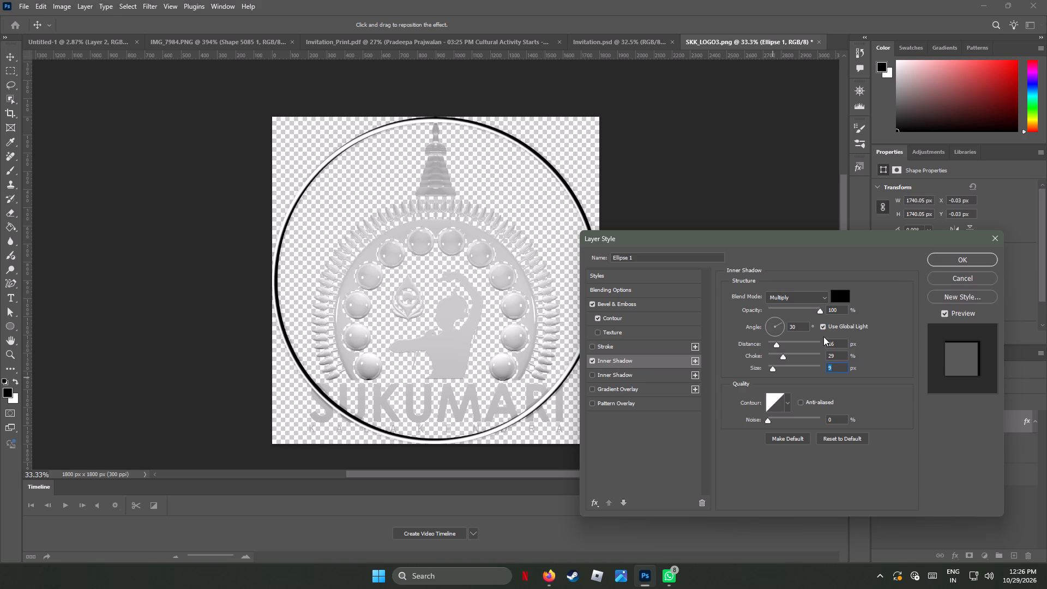
drag(821, 312, 816, 312)
drag(816, 312, 786, 312)
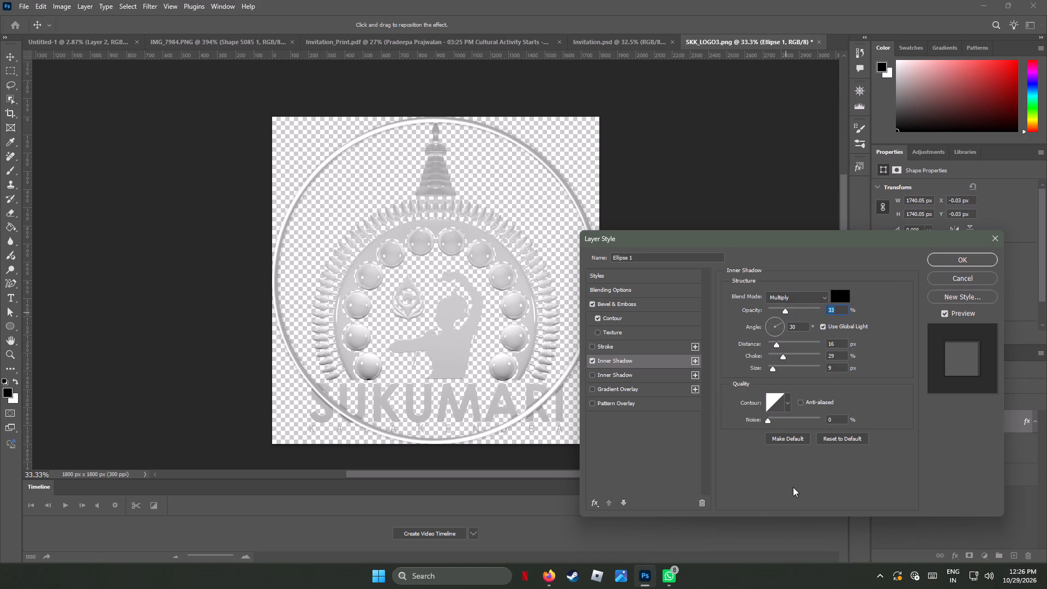
click(947, 259)
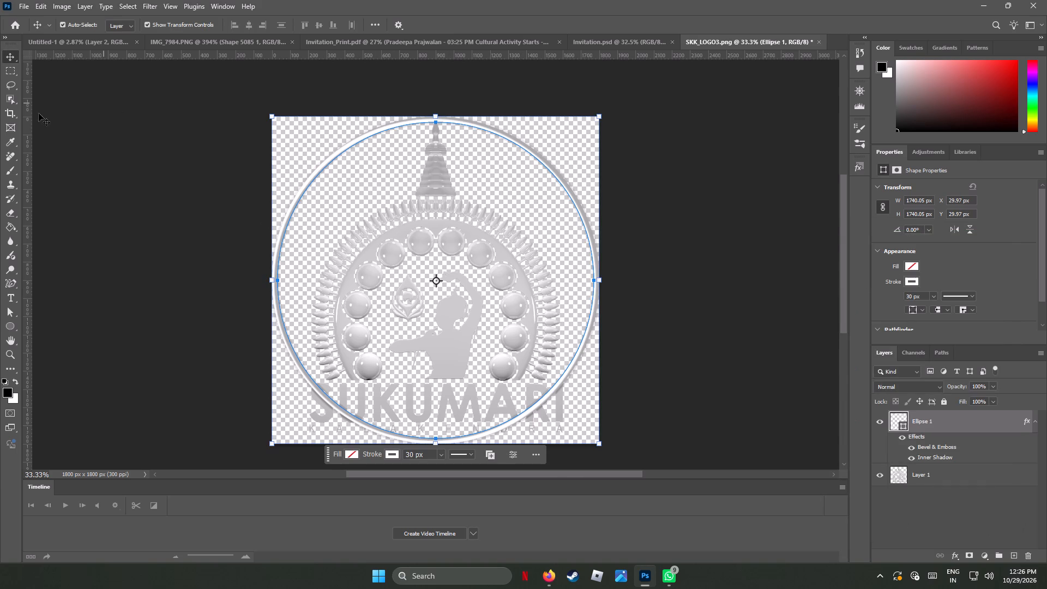
Scale the Sukumari logo on Layer 1 to about 84% and move it up, horizontally centred inside the circle.
click(9, 54)
click(453, 238)
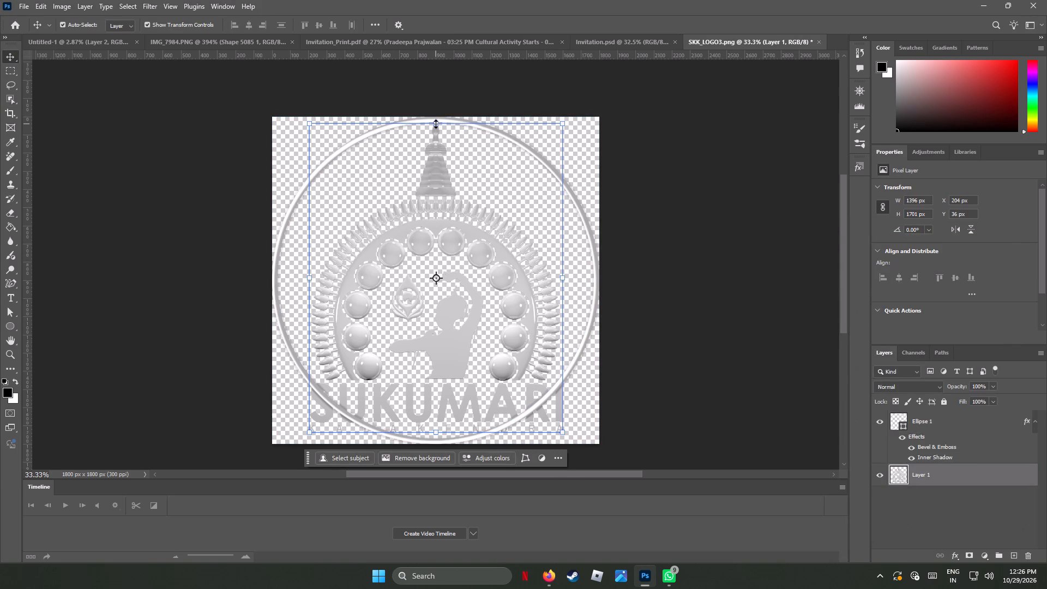
drag(436, 124, 432, 156)
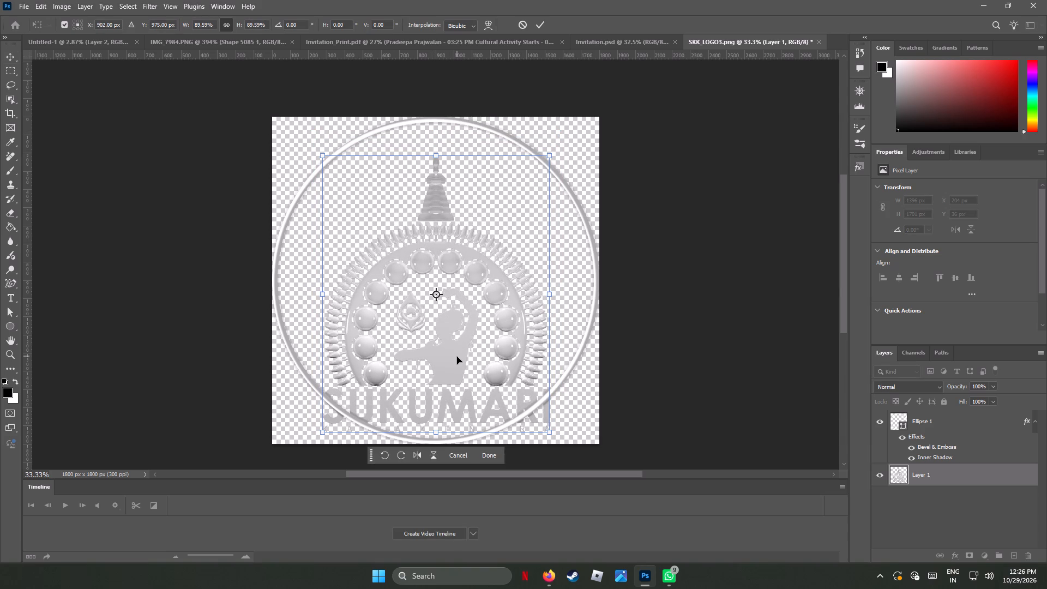
drag(457, 357, 462, 312)
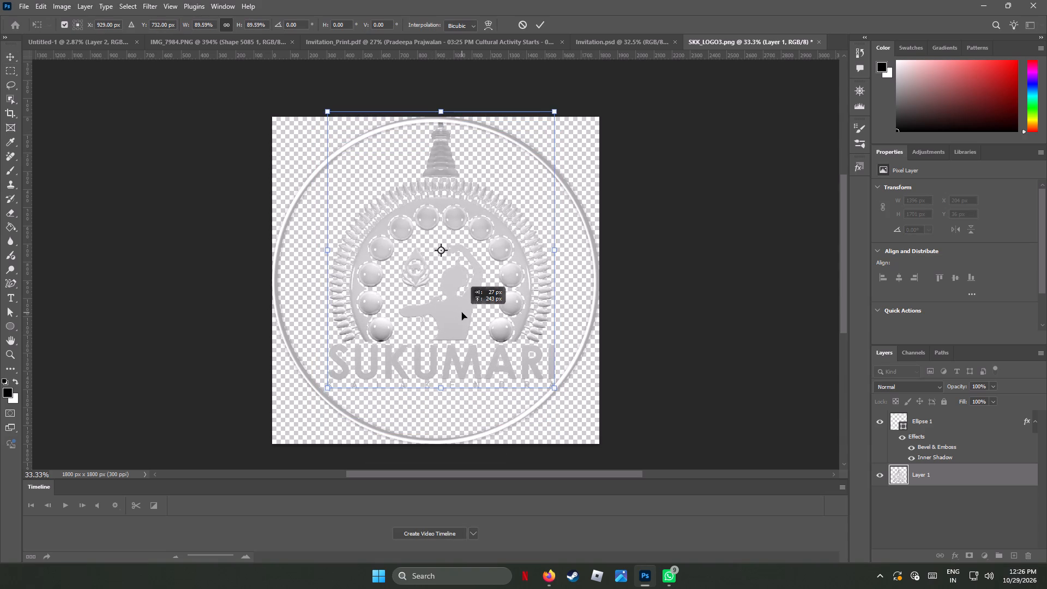
drag(462, 312, 460, 312)
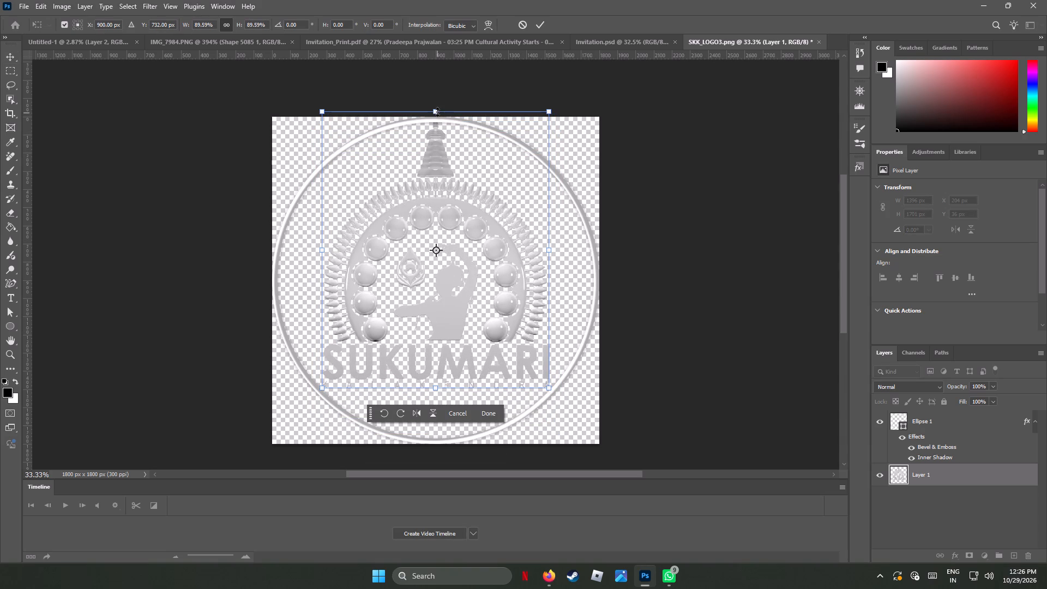
drag(437, 112, 440, 129)
click(11, 55)
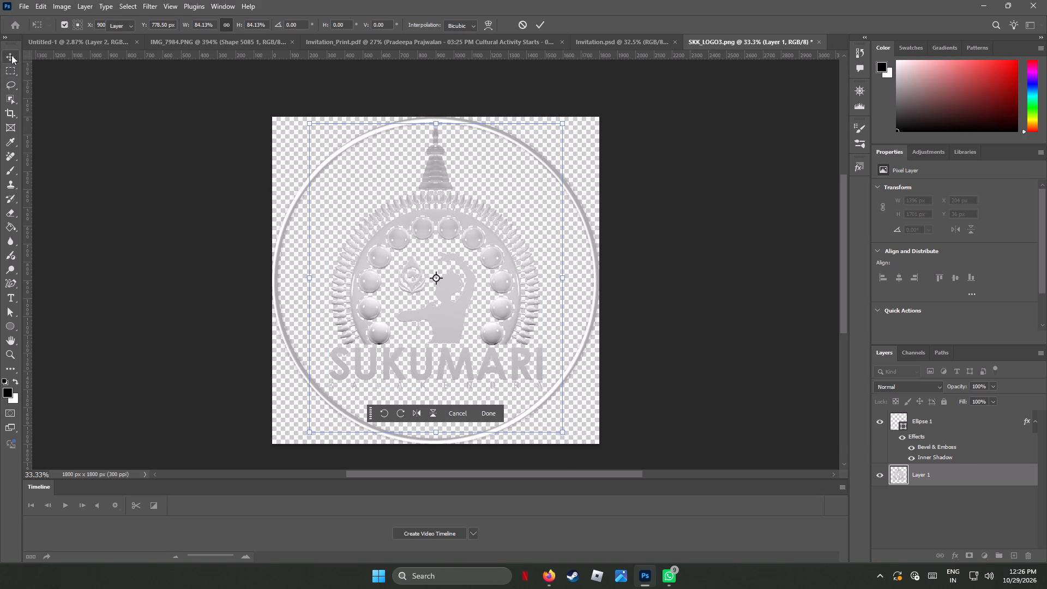
click(837, 292)
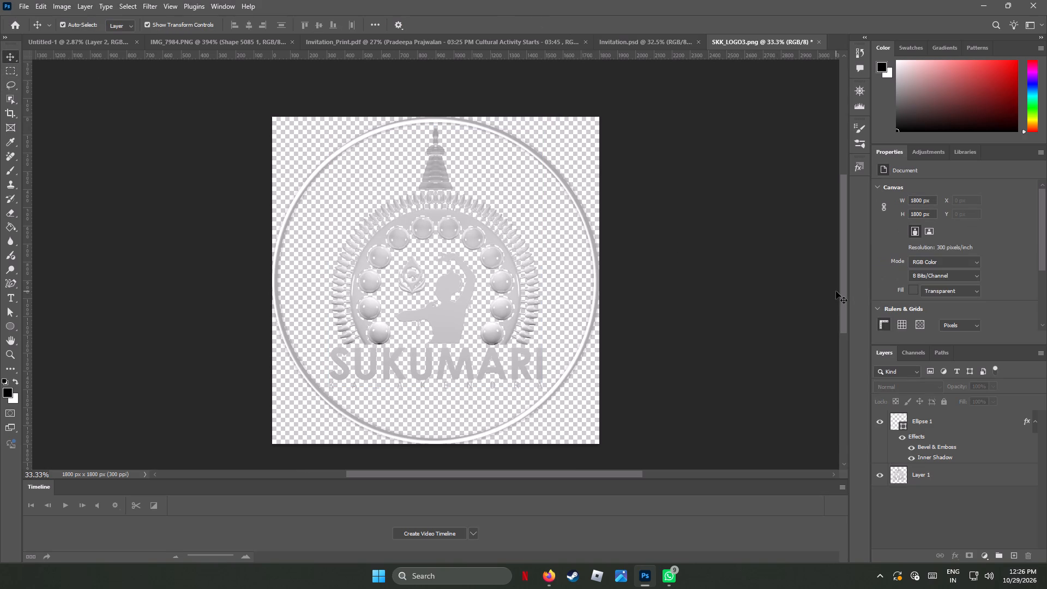
Nudge the logo layer down to Y 69 px and deselect it.
click(500, 256)
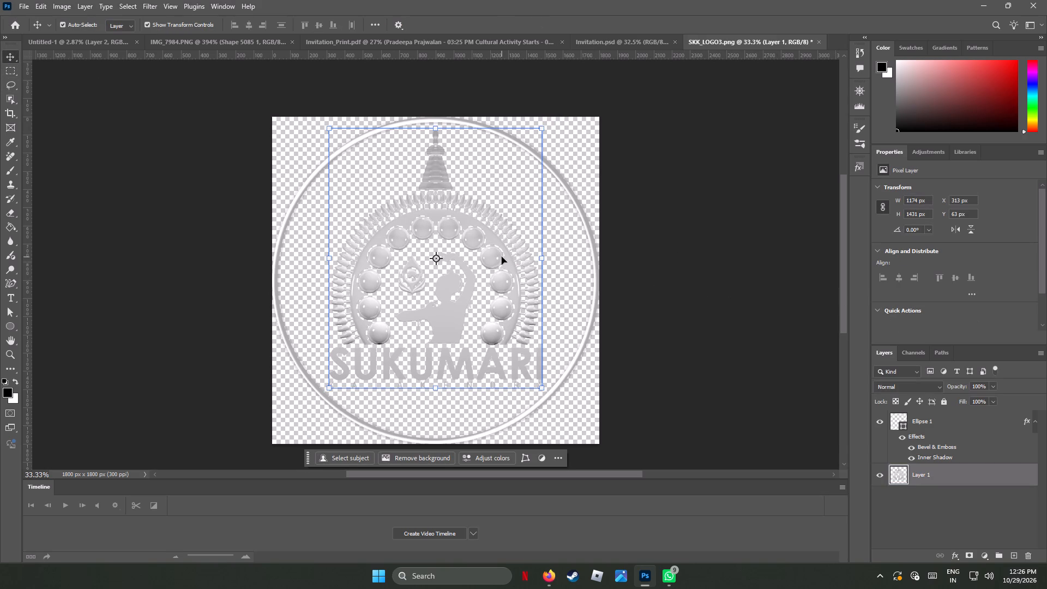
key(Down)
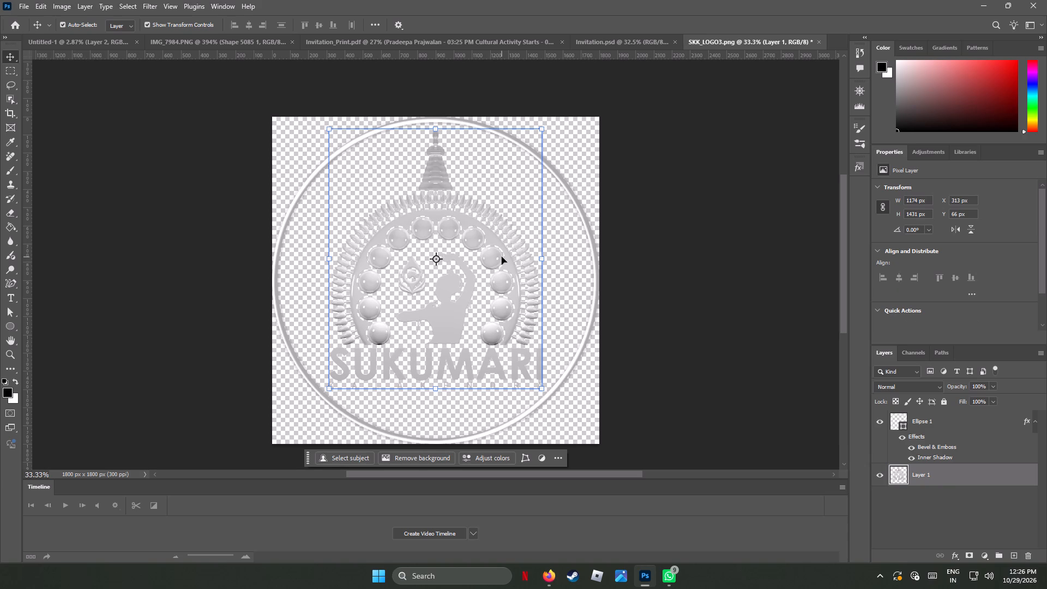
key(Down)
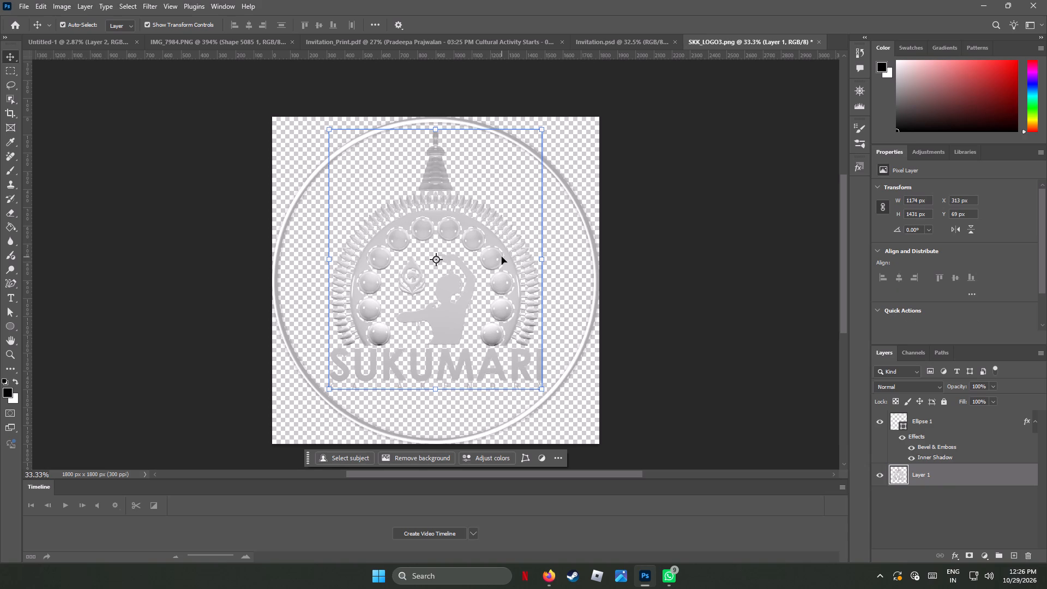
click(775, 185)
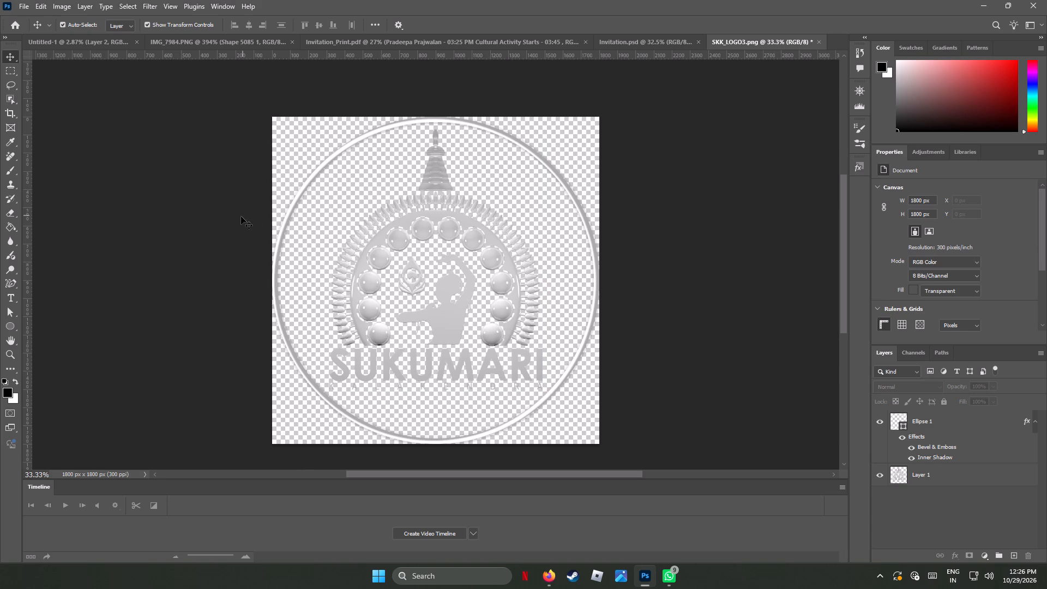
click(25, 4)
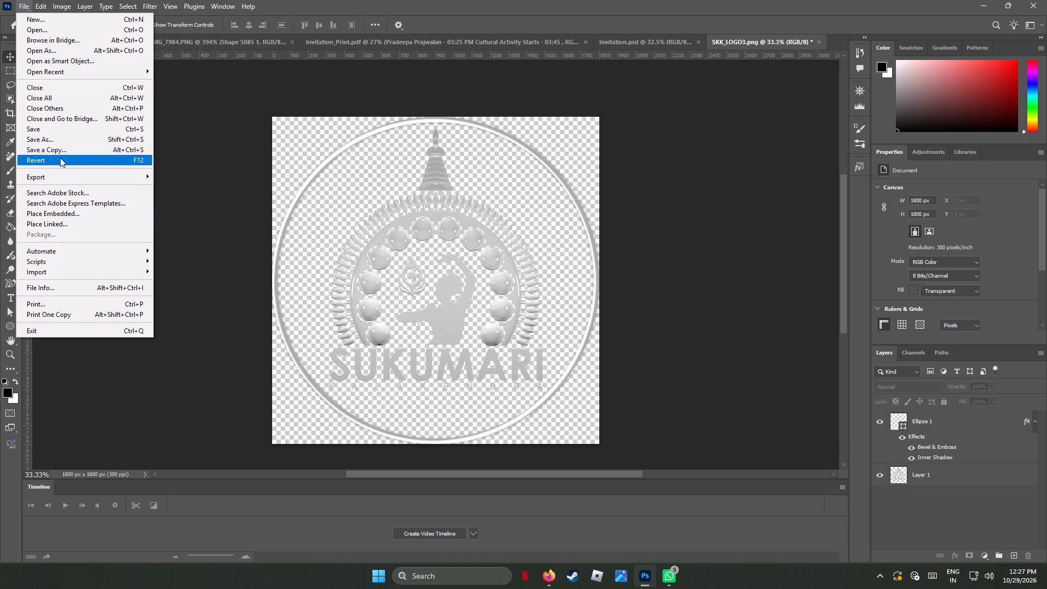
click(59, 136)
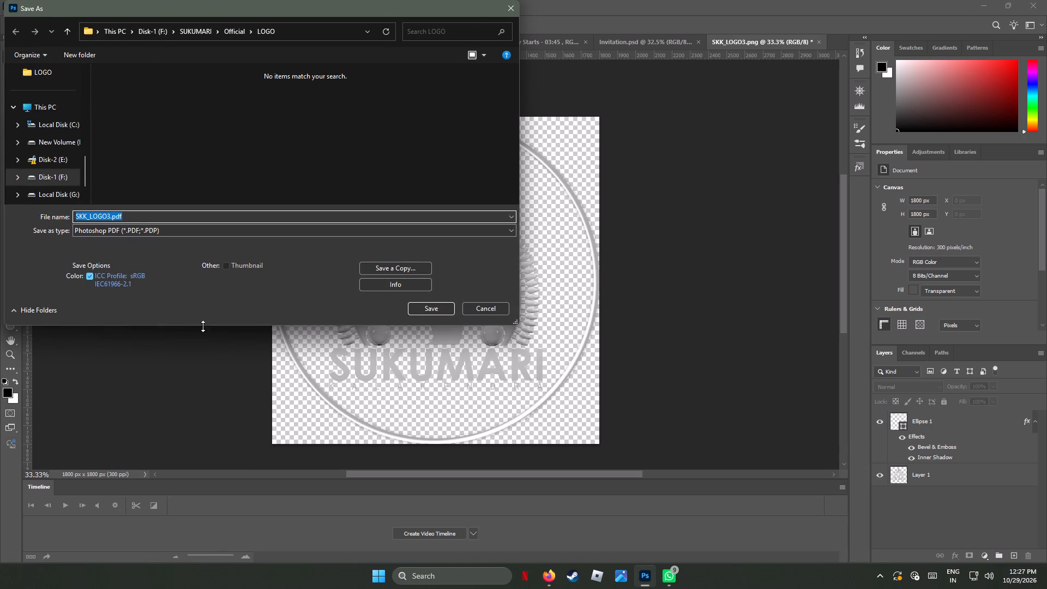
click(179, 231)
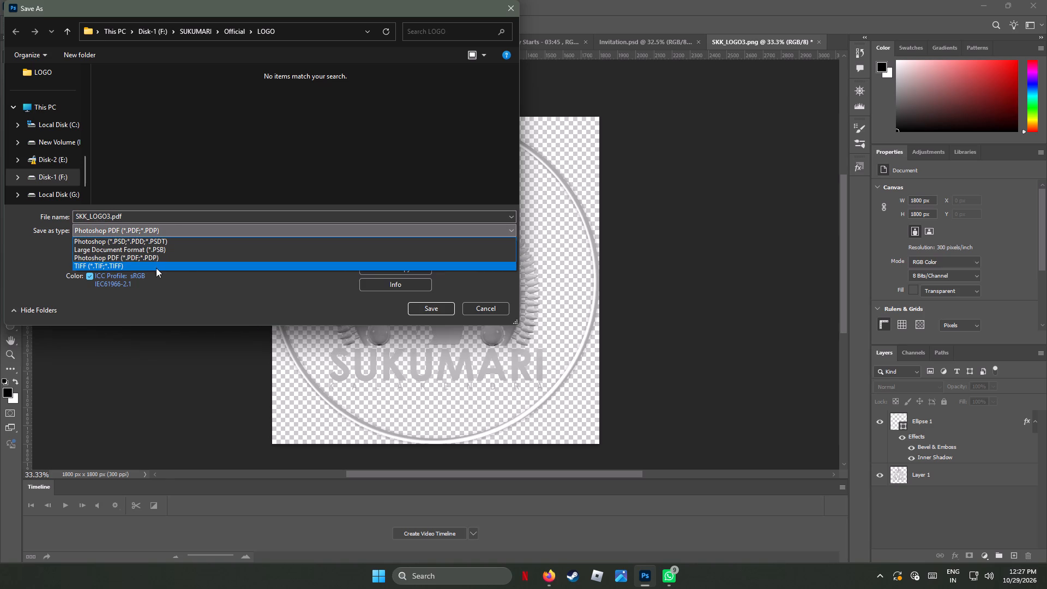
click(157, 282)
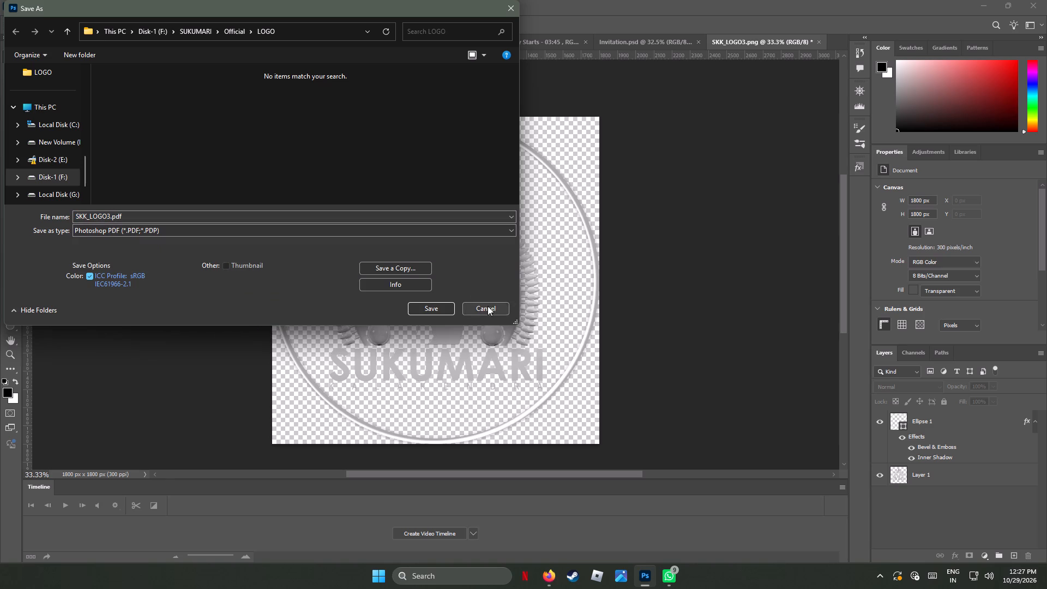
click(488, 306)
Export the logo document in PNG format to the Desktop under the file name EL.
click(25, 8)
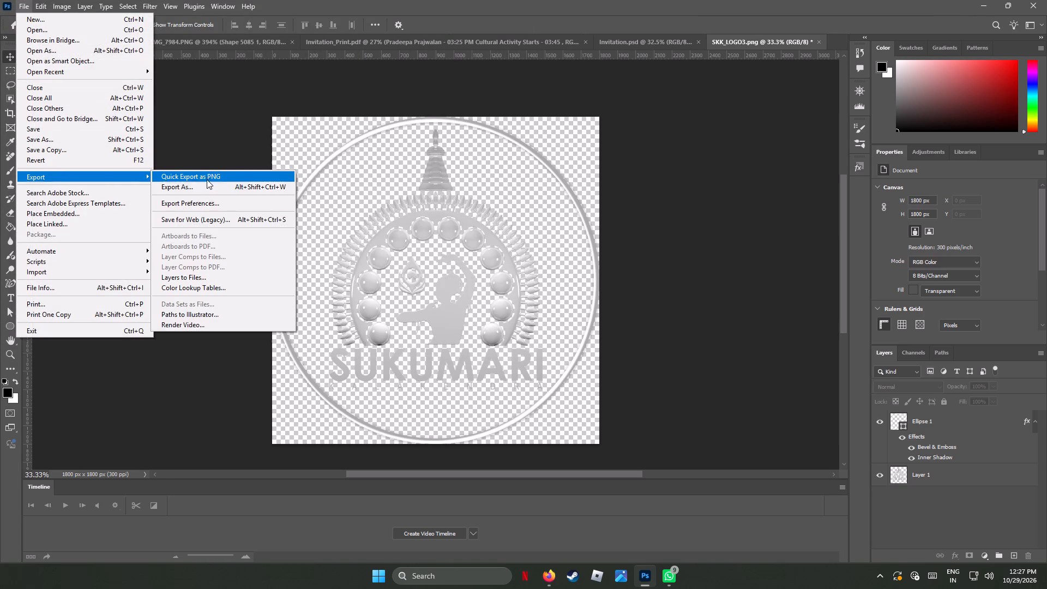
click(207, 184)
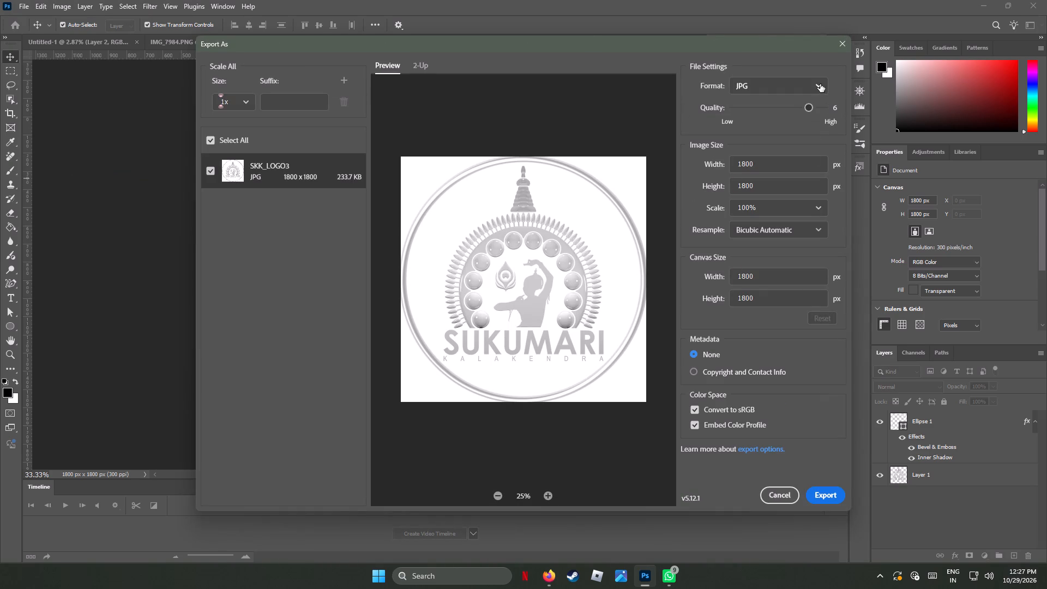
click(820, 84)
click(762, 109)
click(822, 491)
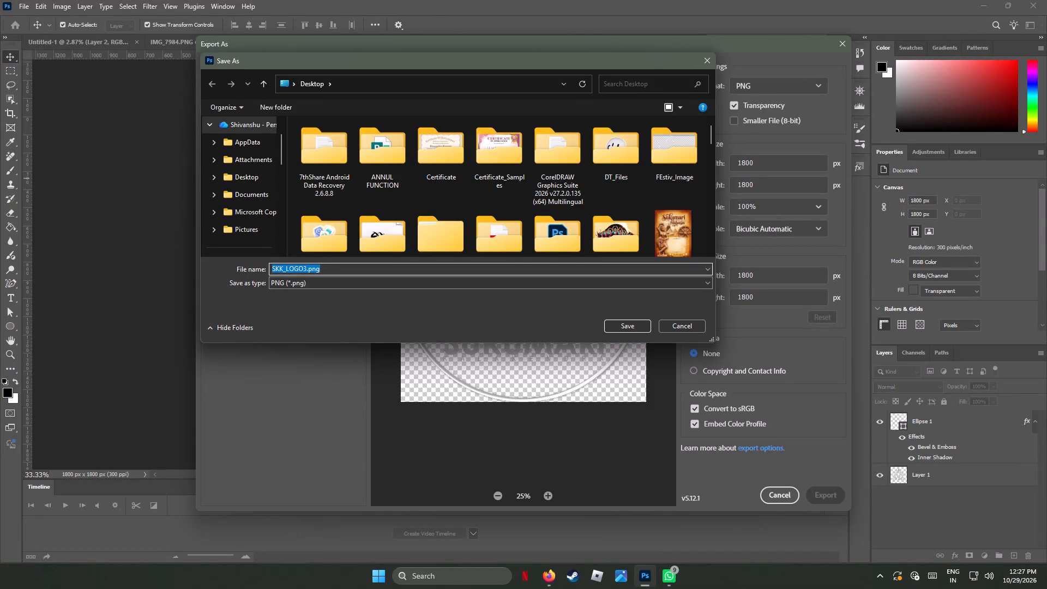
text(EL)
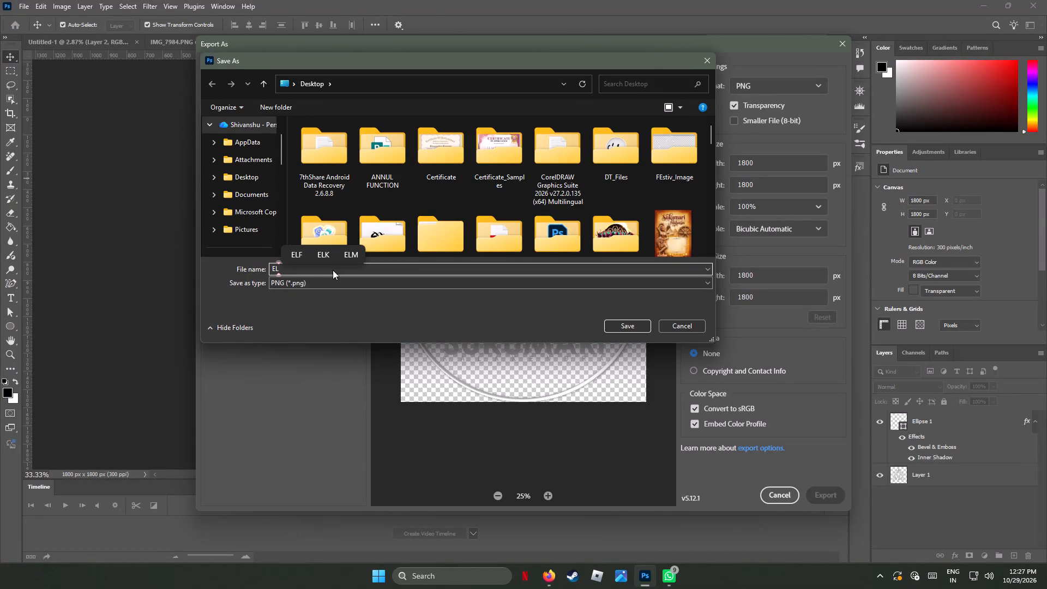
drag(284, 146, 284, 173)
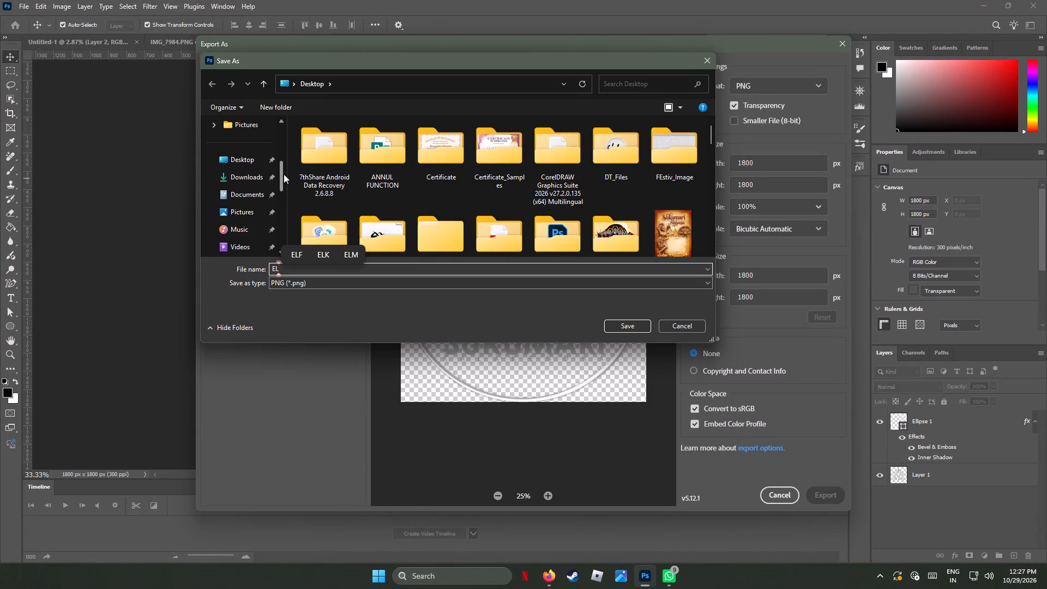
click(248, 157)
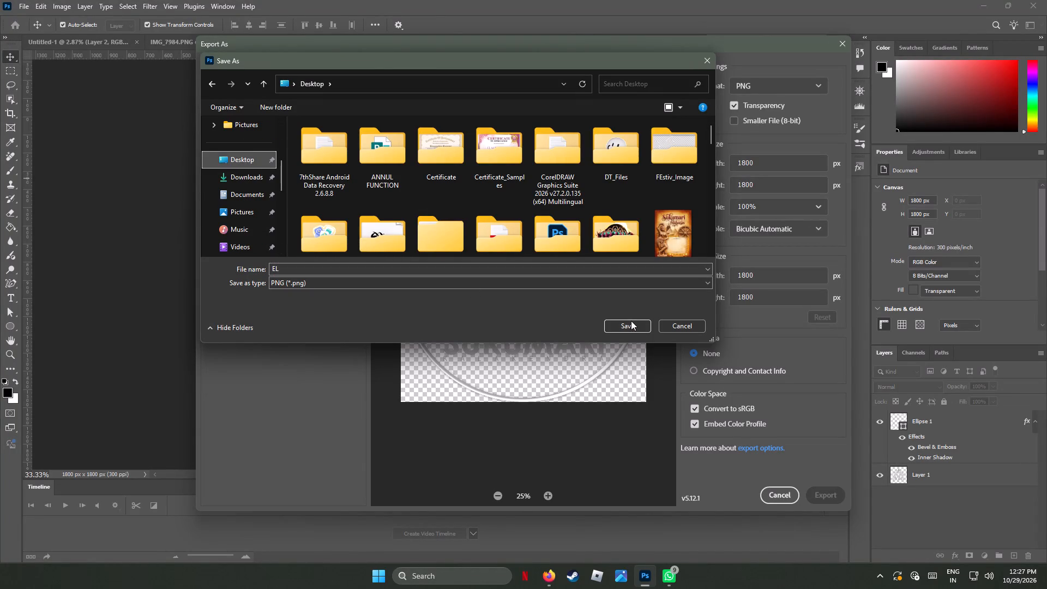
click(631, 324)
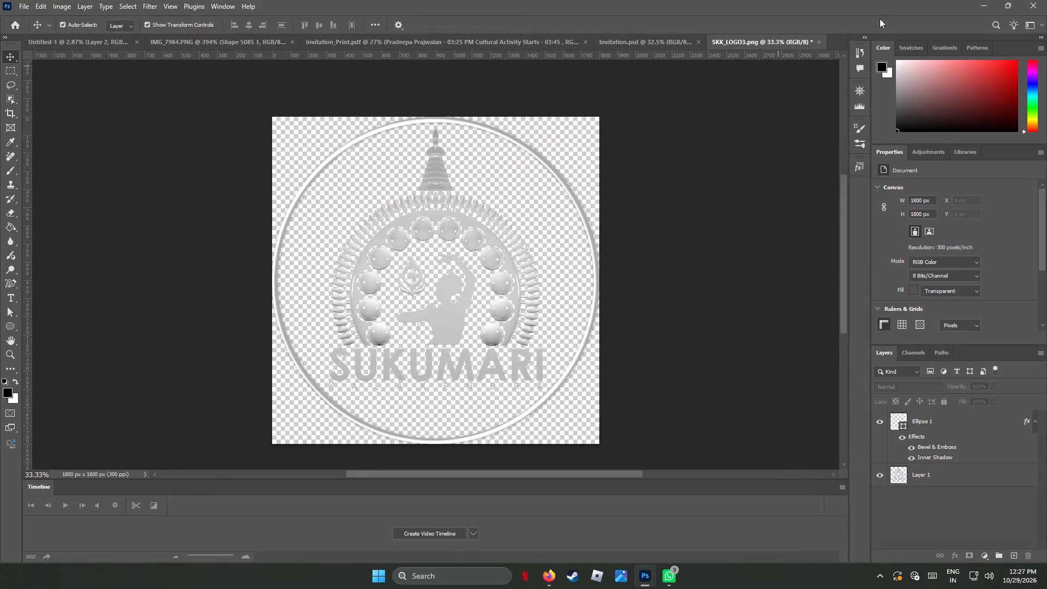
Switch to Firefox, upload EL.png from the Desktop with its full crop, and save it as the Google account's profile picture.
click(552, 576)
click(464, 377)
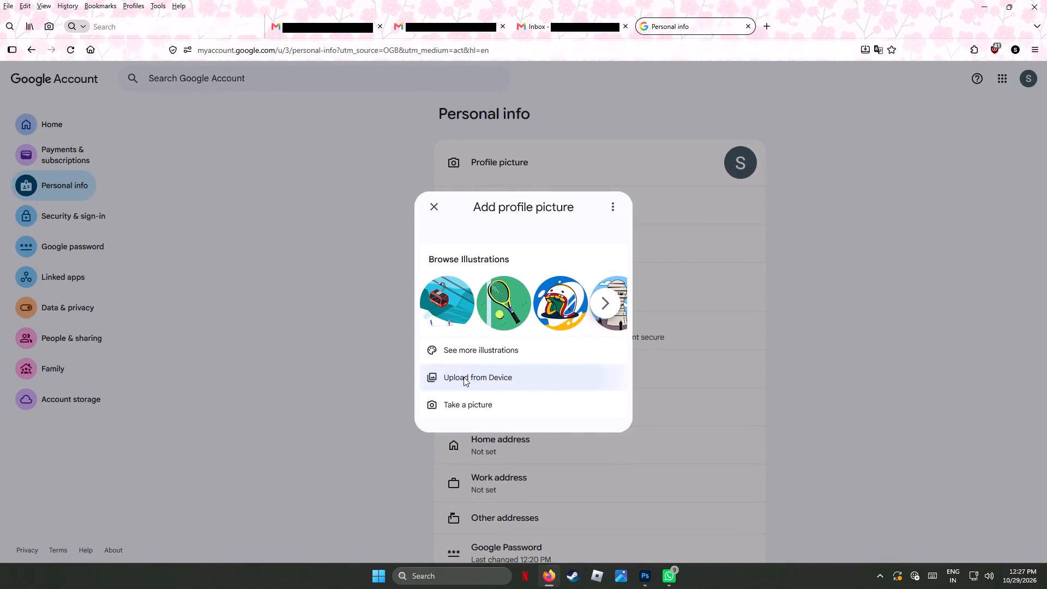
drag(515, 83, 513, 87)
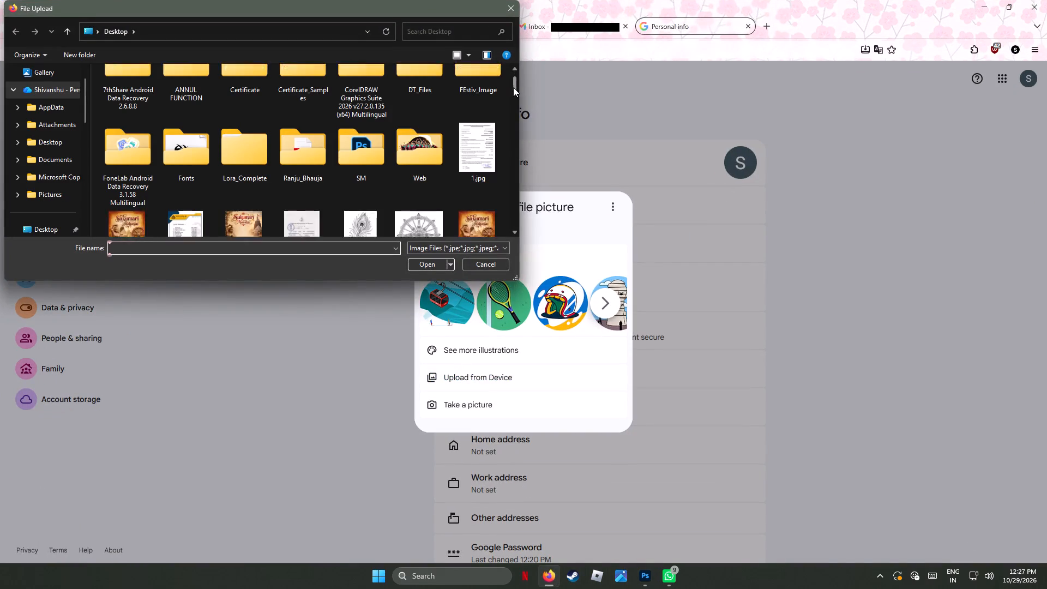
drag(513, 87, 520, 126)
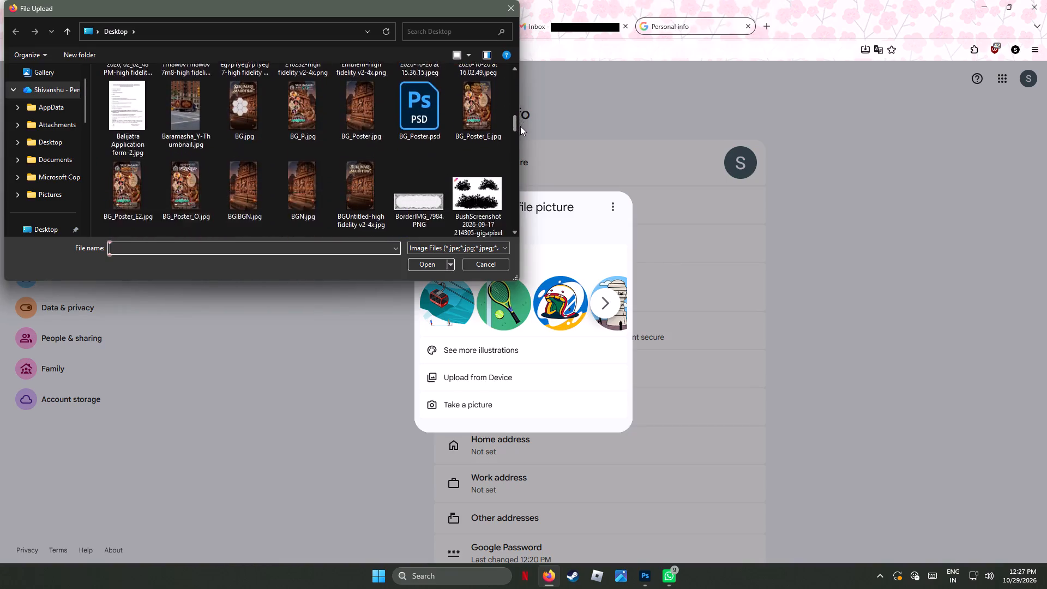
drag(520, 126, 515, 146)
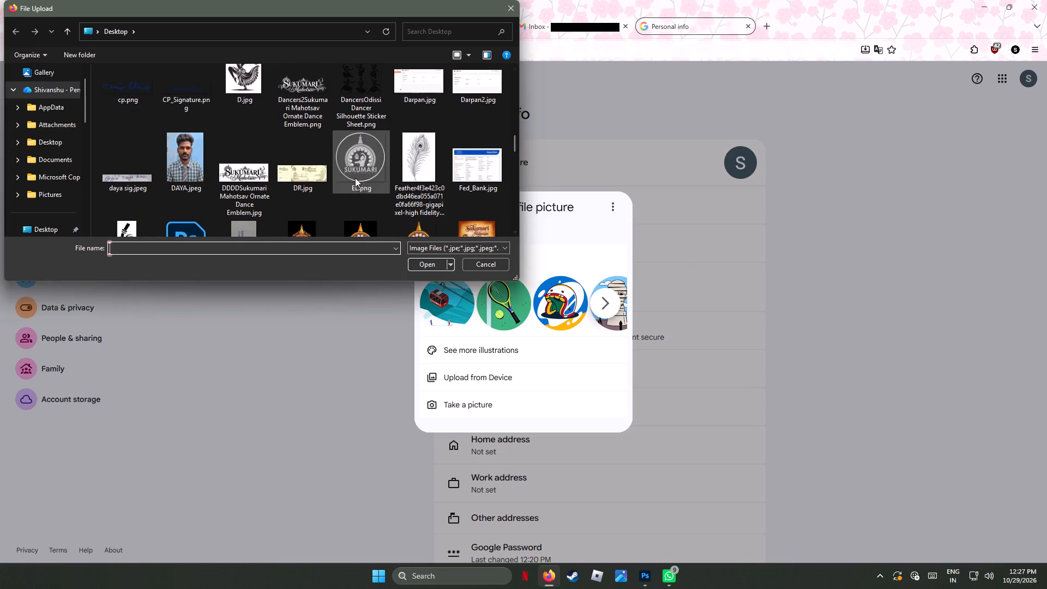
click(355, 178)
click(433, 263)
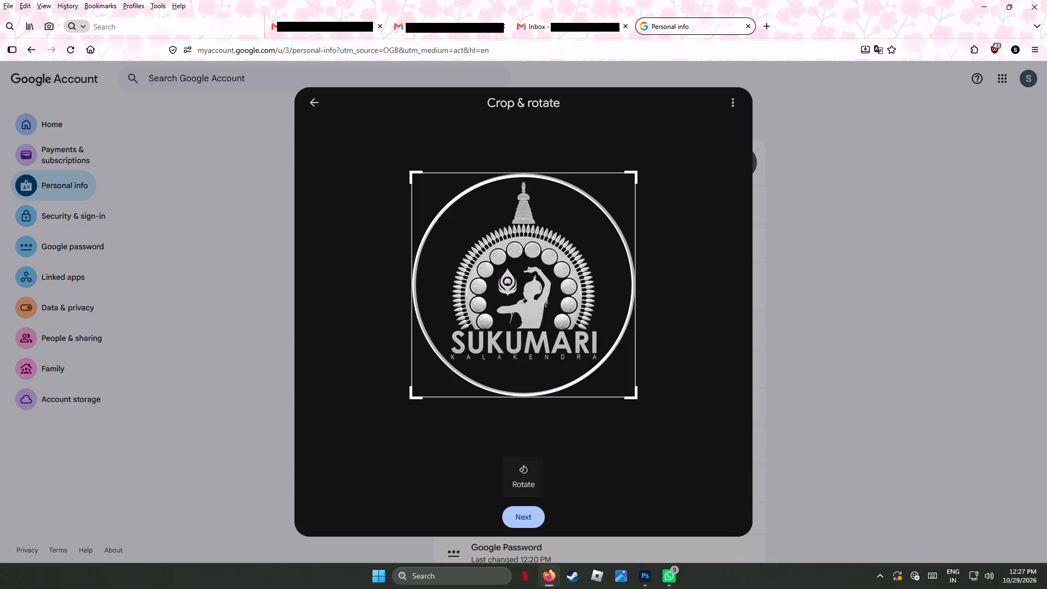
click(527, 514)
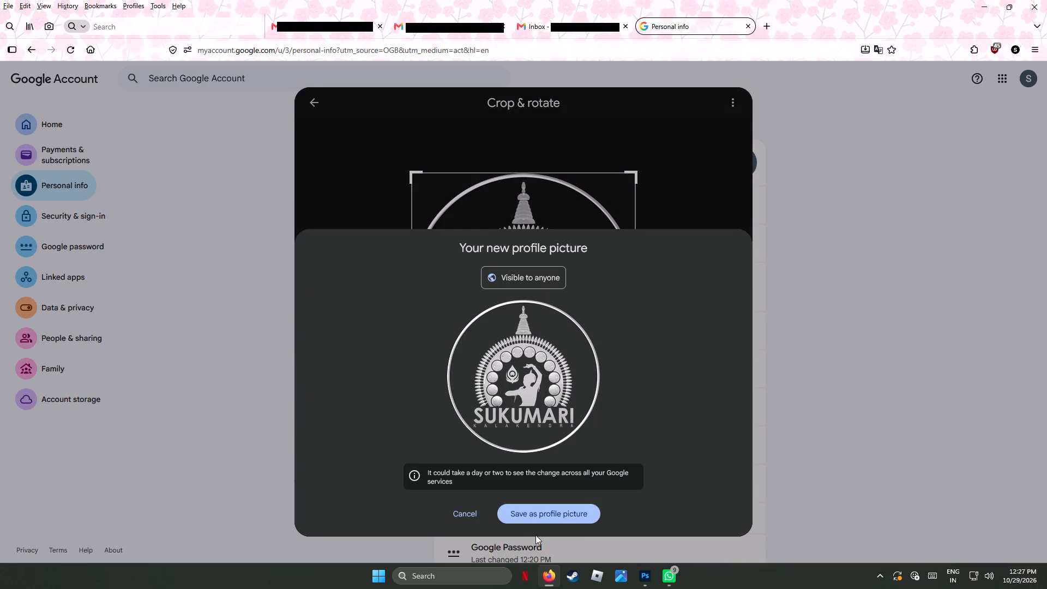
click(545, 509)
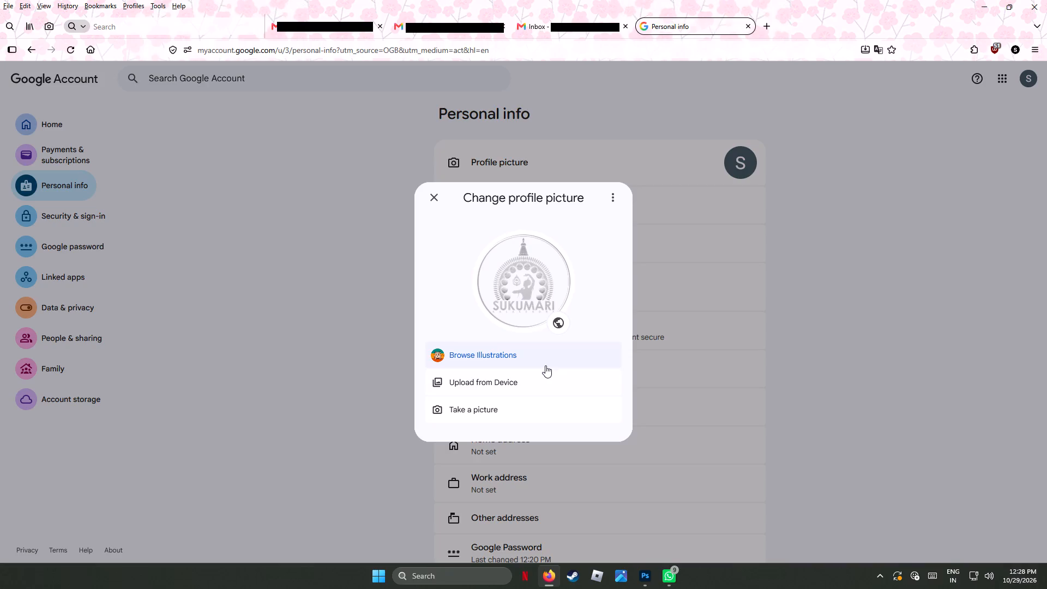
Look at the profile picture's camera and visibility options without changing them, and close the profile picture dialog.
click(485, 411)
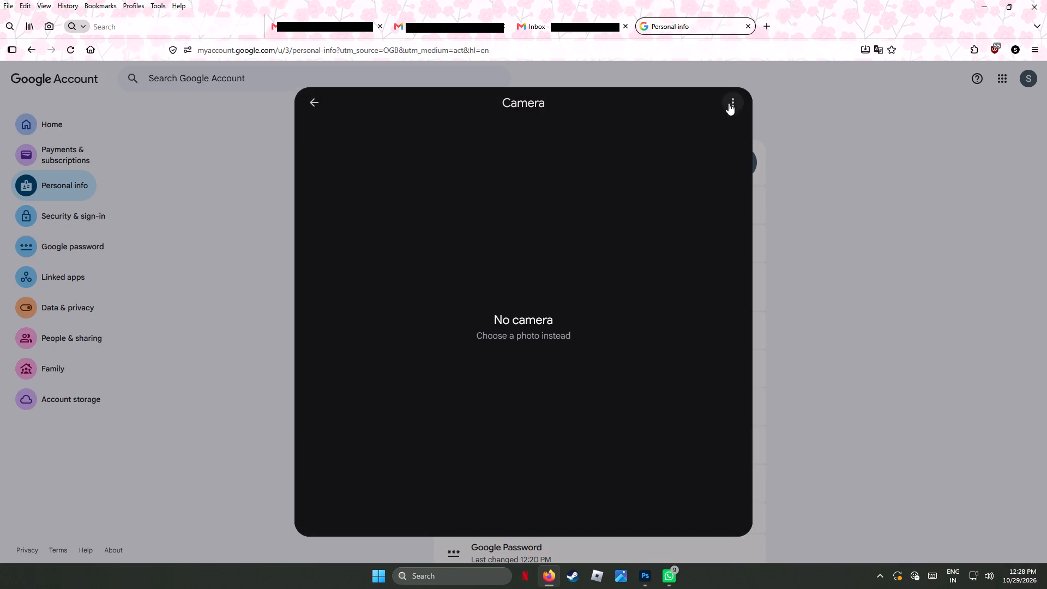
click(318, 102)
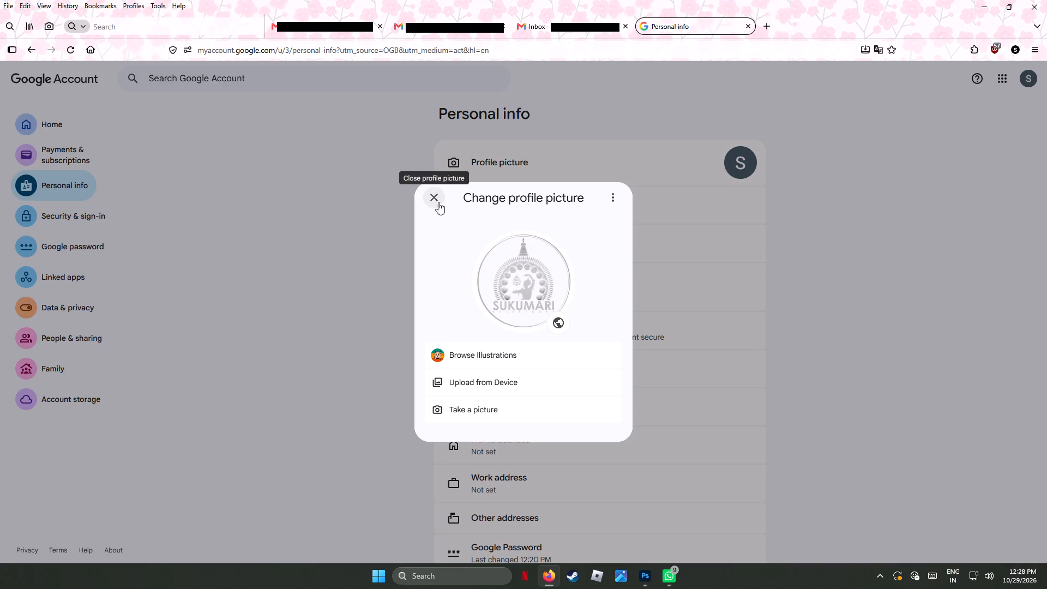
click(616, 200)
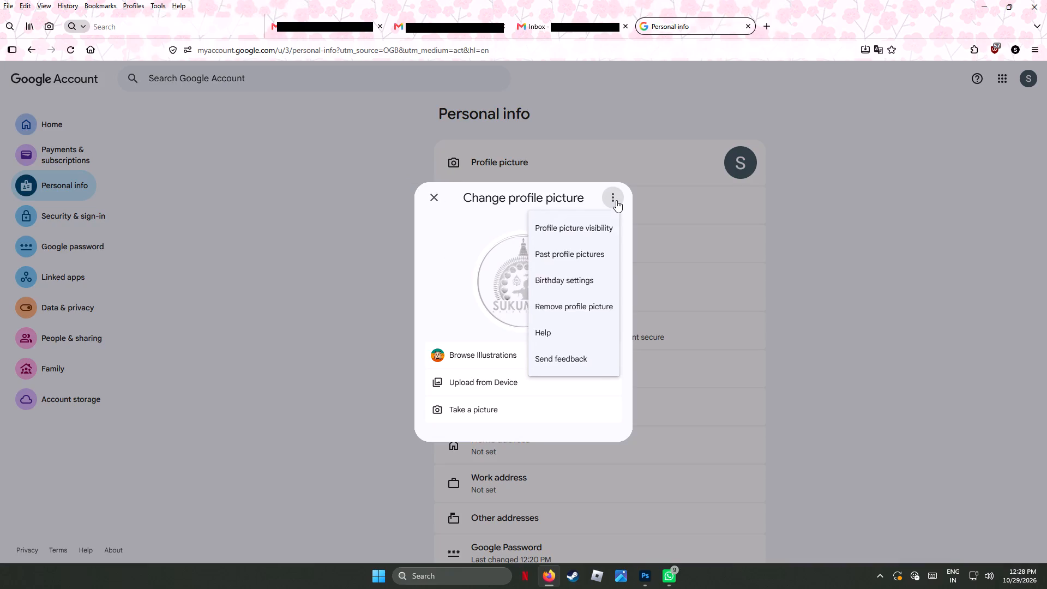
click(592, 227)
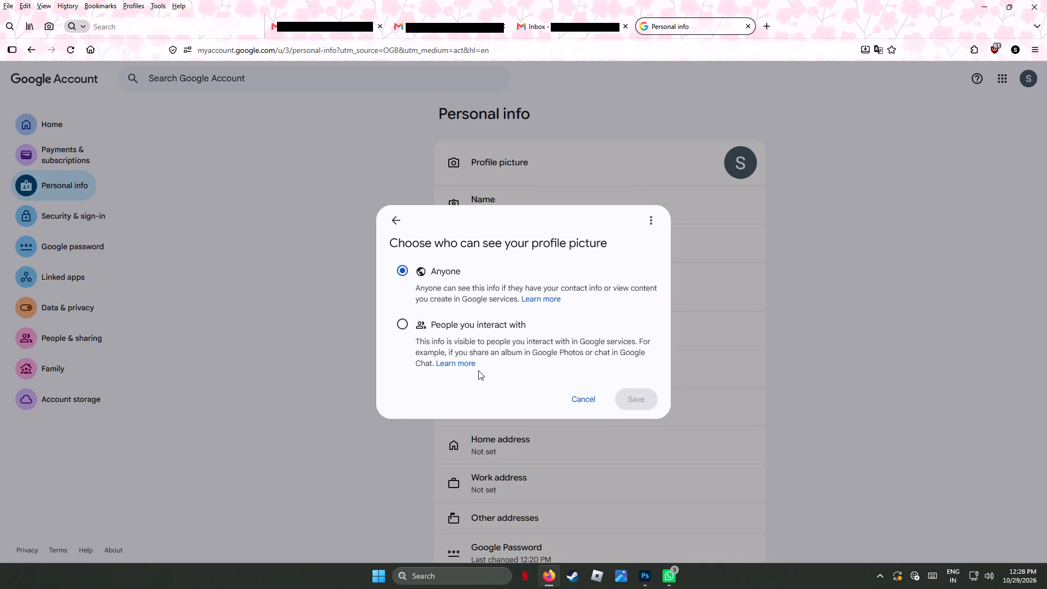
click(396, 220)
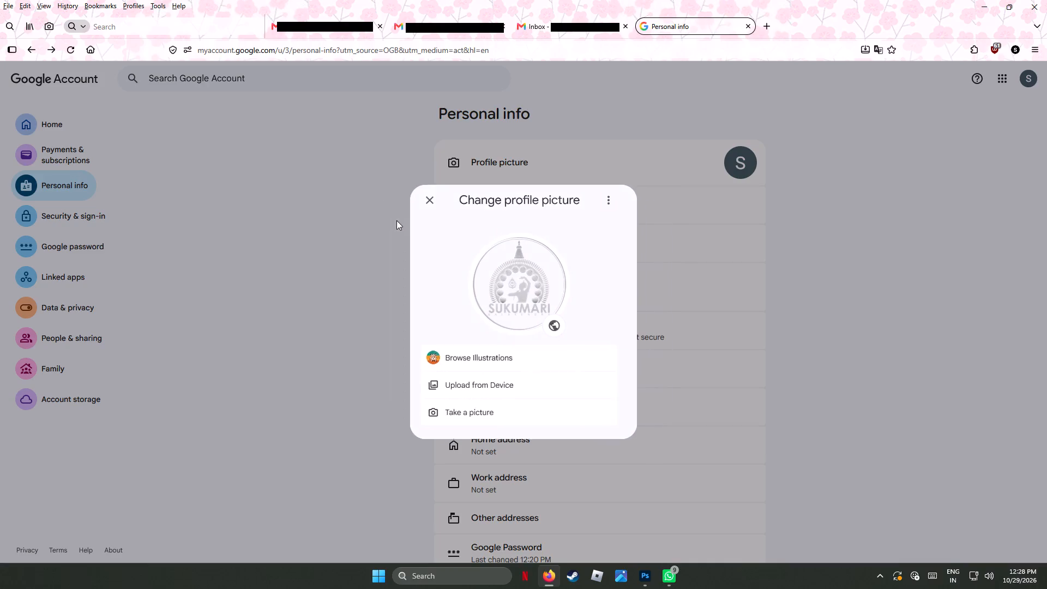
click(432, 197)
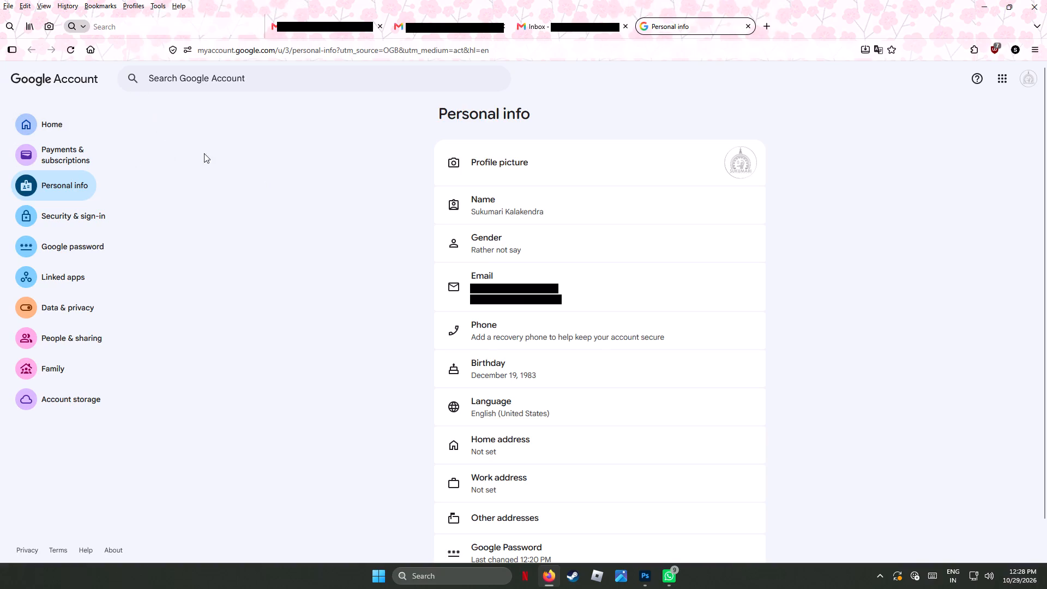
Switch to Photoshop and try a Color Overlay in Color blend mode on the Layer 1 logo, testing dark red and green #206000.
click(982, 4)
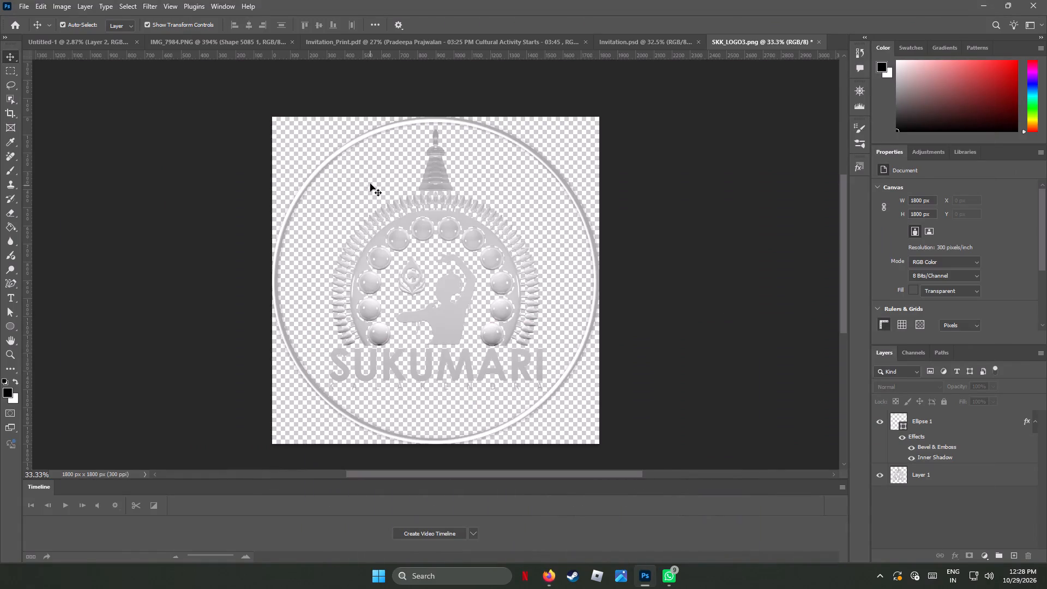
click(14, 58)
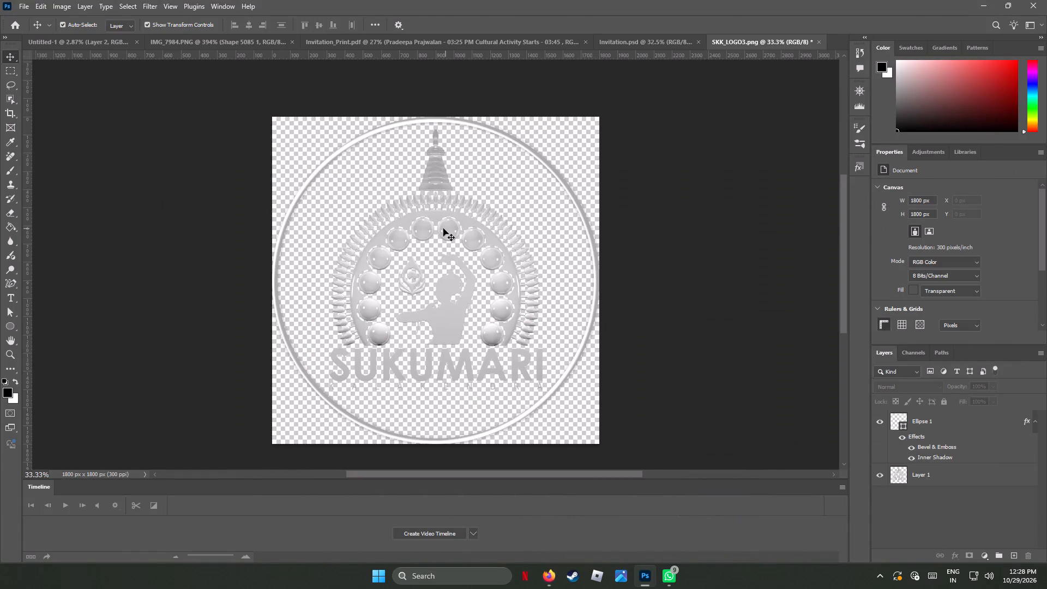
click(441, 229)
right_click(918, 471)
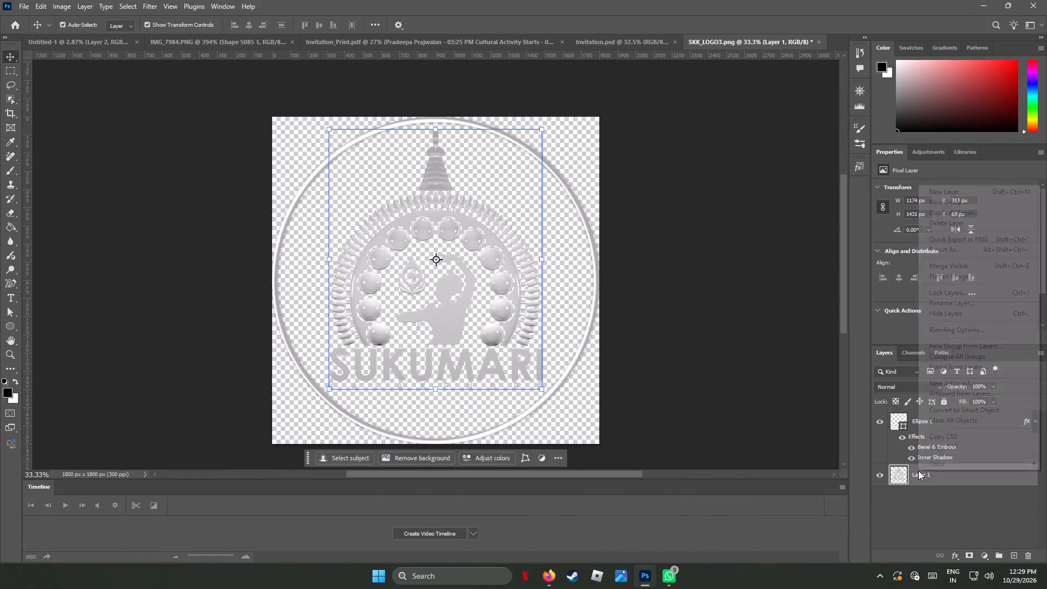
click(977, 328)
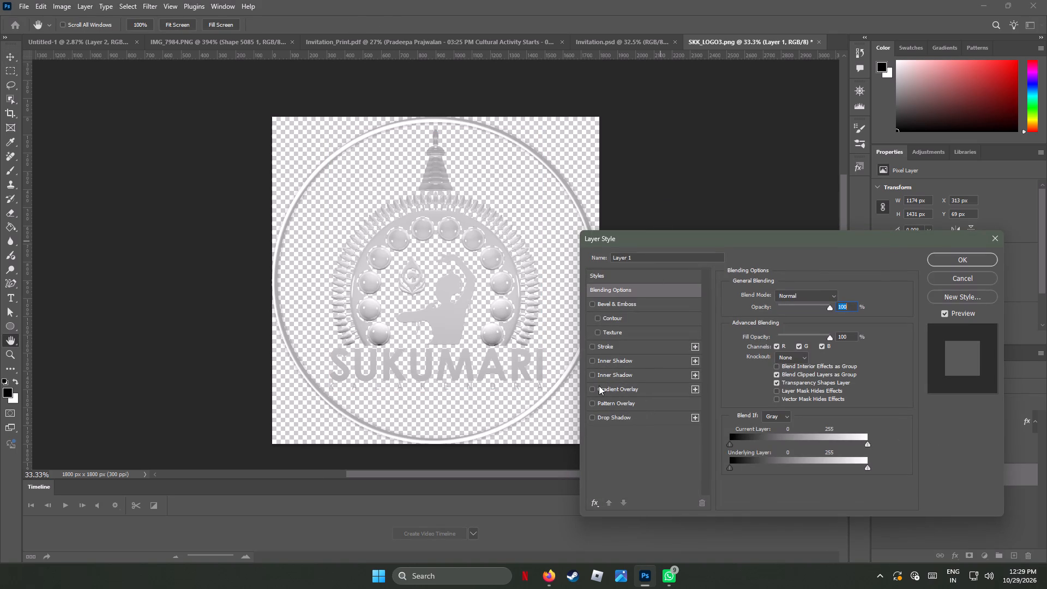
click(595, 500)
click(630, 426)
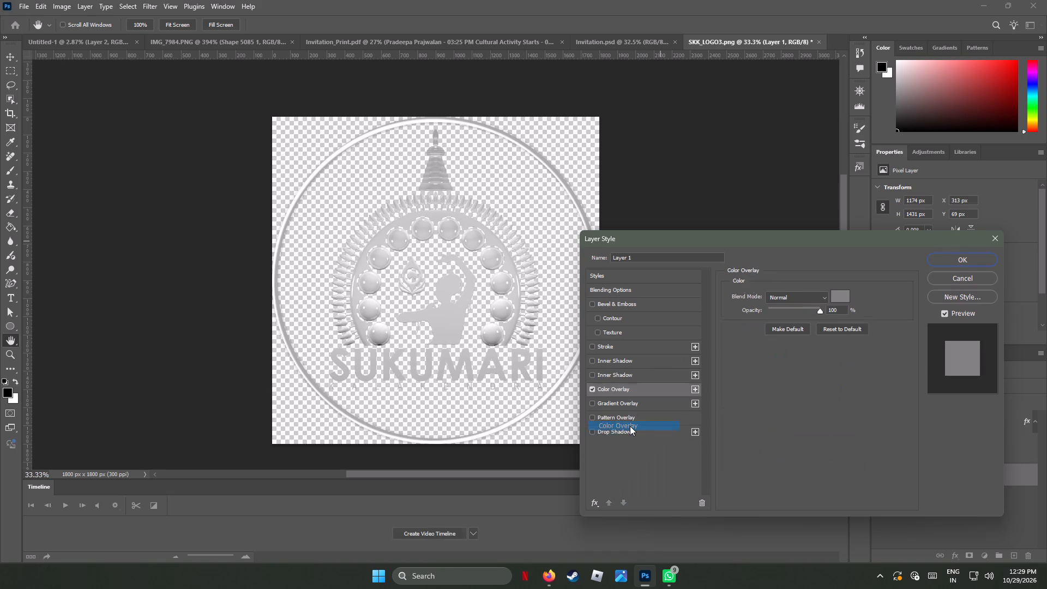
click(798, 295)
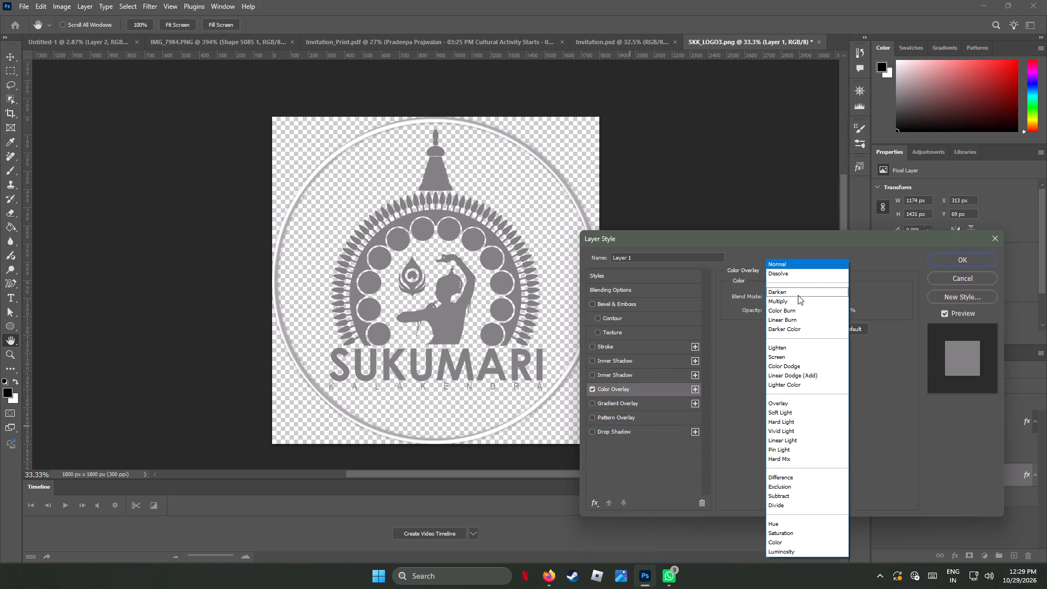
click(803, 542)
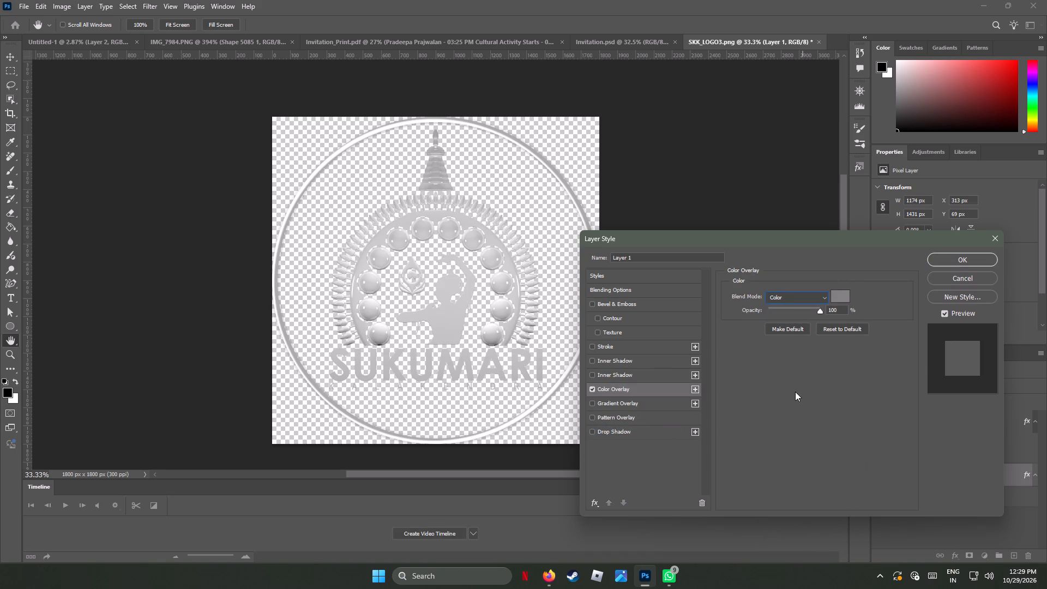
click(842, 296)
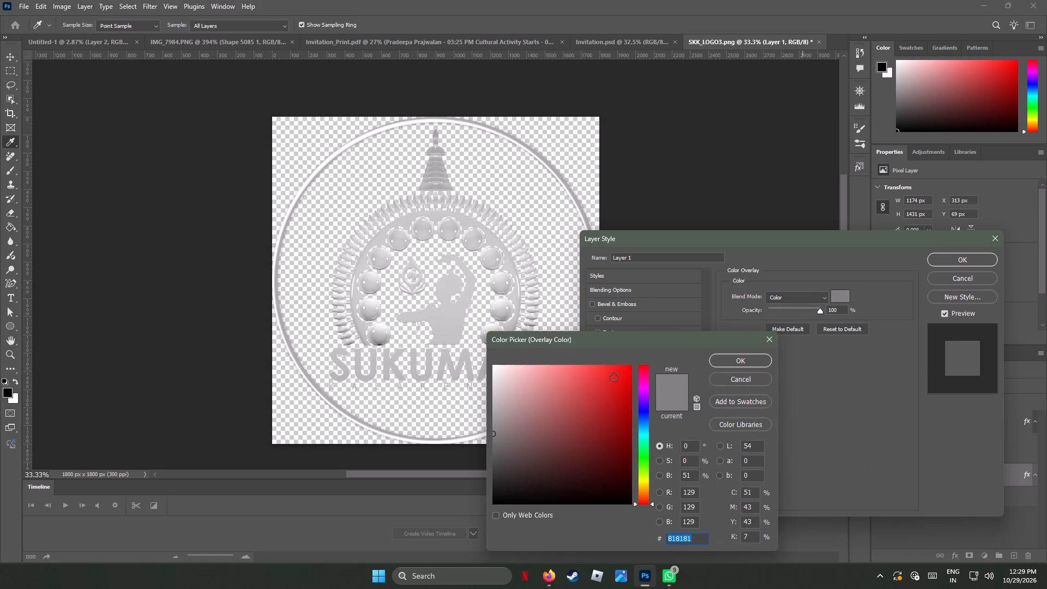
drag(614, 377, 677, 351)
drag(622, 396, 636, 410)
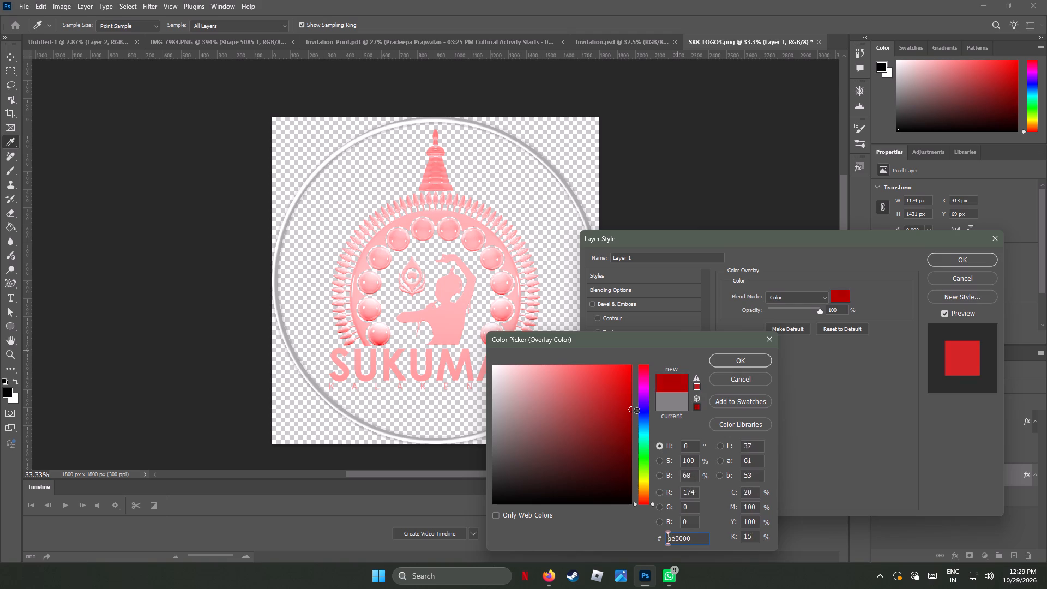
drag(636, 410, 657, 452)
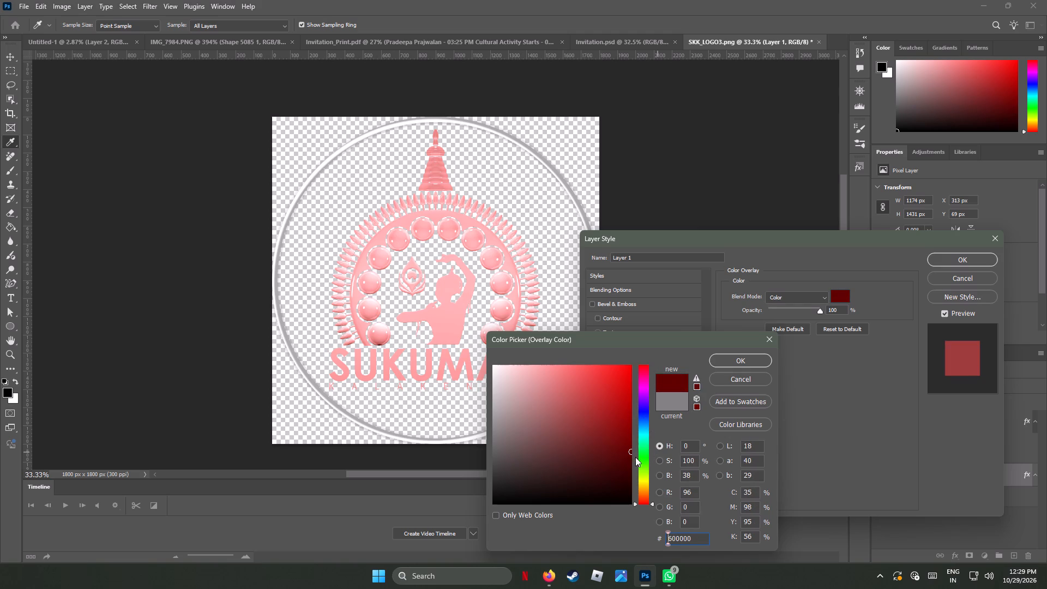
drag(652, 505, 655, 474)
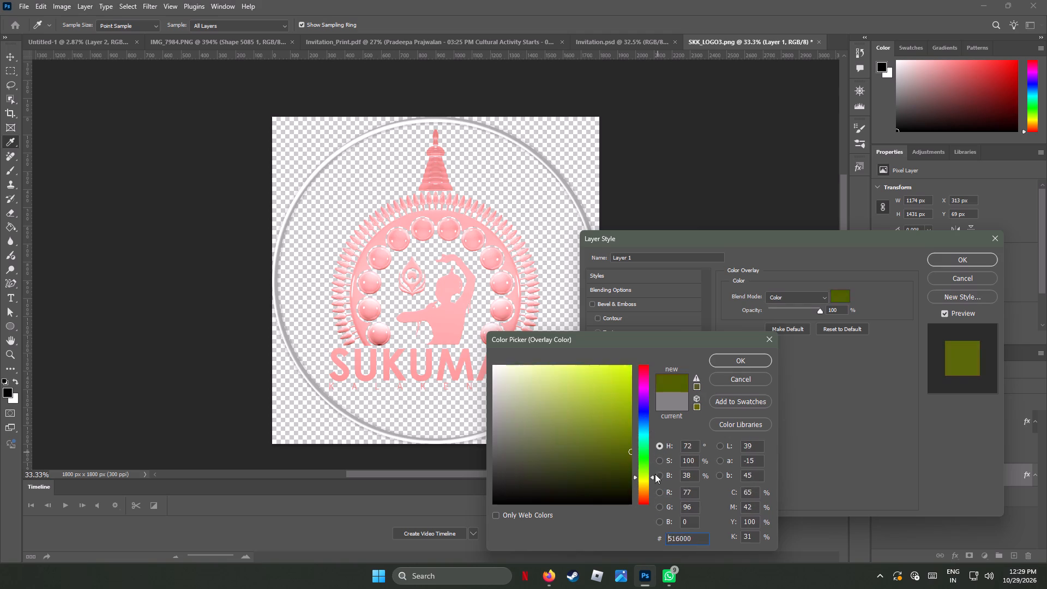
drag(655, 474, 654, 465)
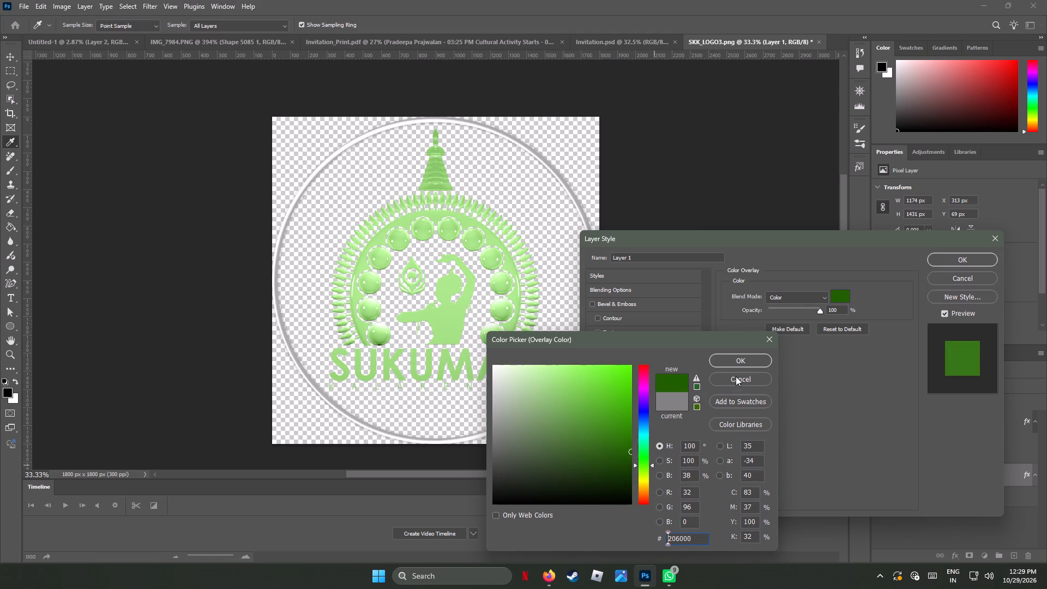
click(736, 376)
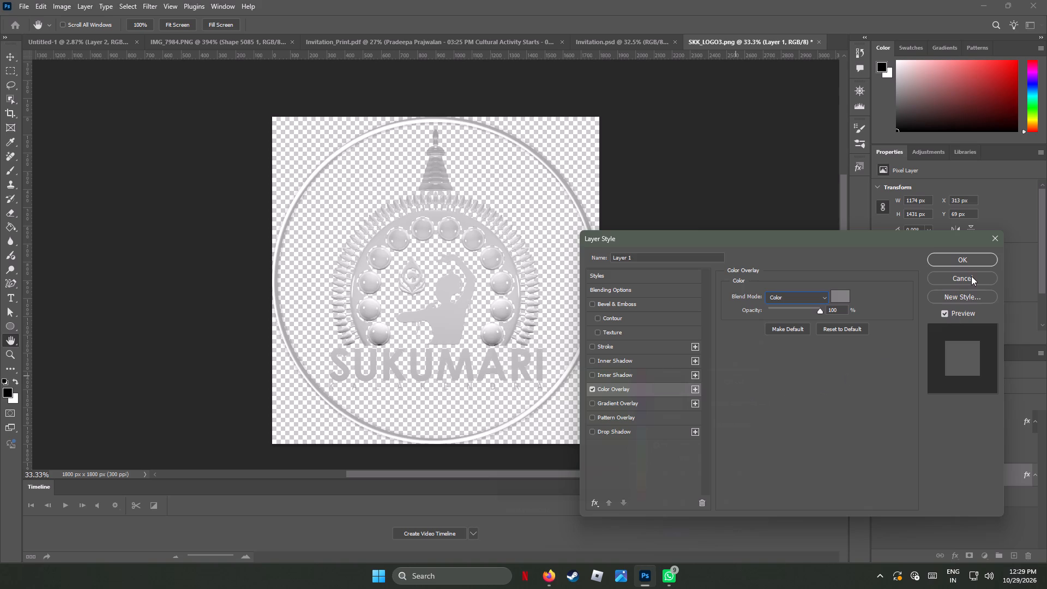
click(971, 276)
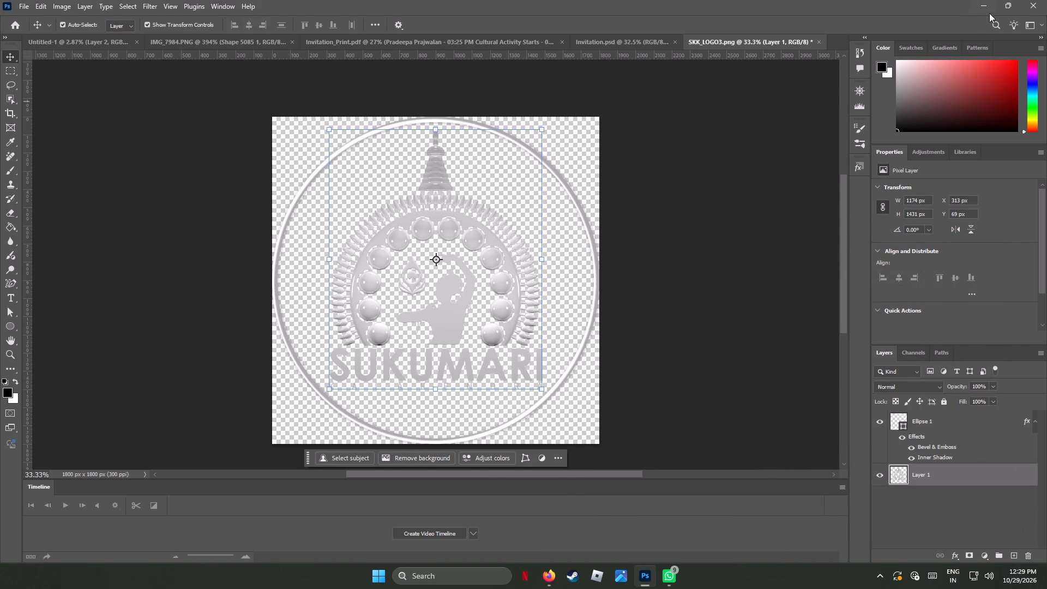
Minimize Photoshop to show the desktop.
click(986, 4)
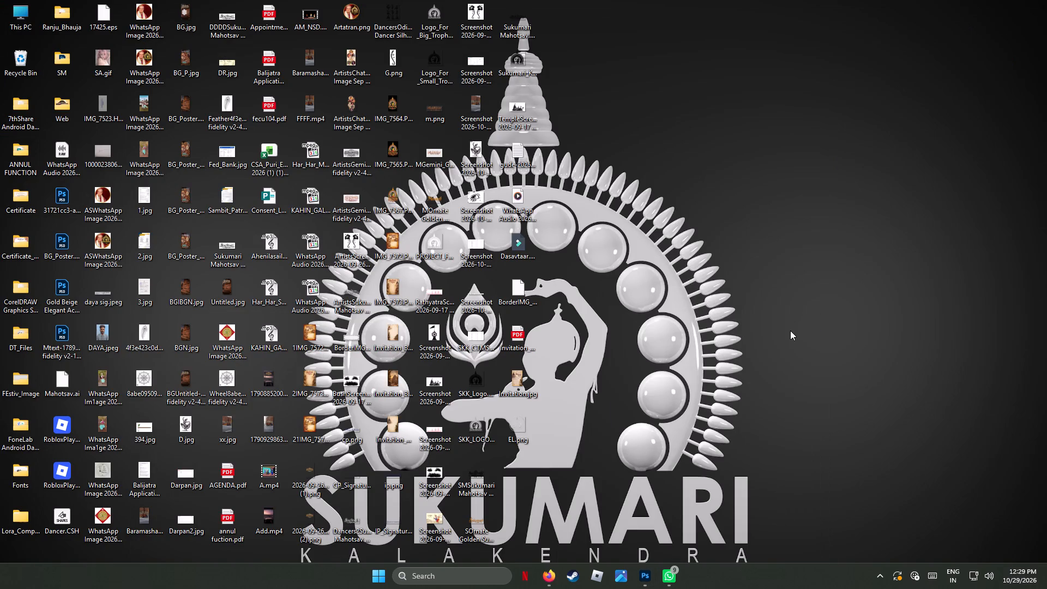
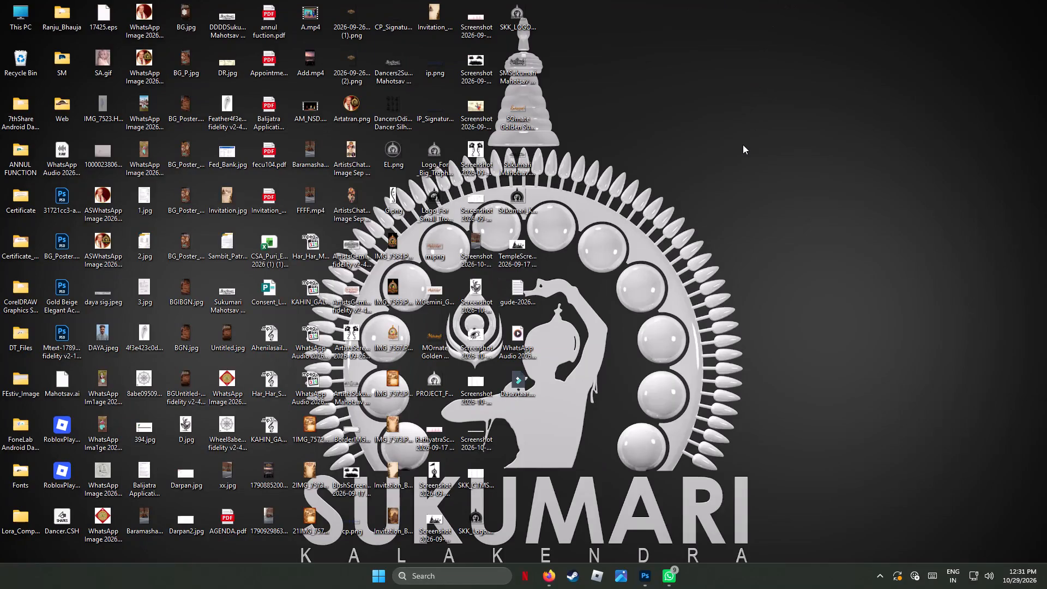
Refresh the desktop.
right_click(743, 145)
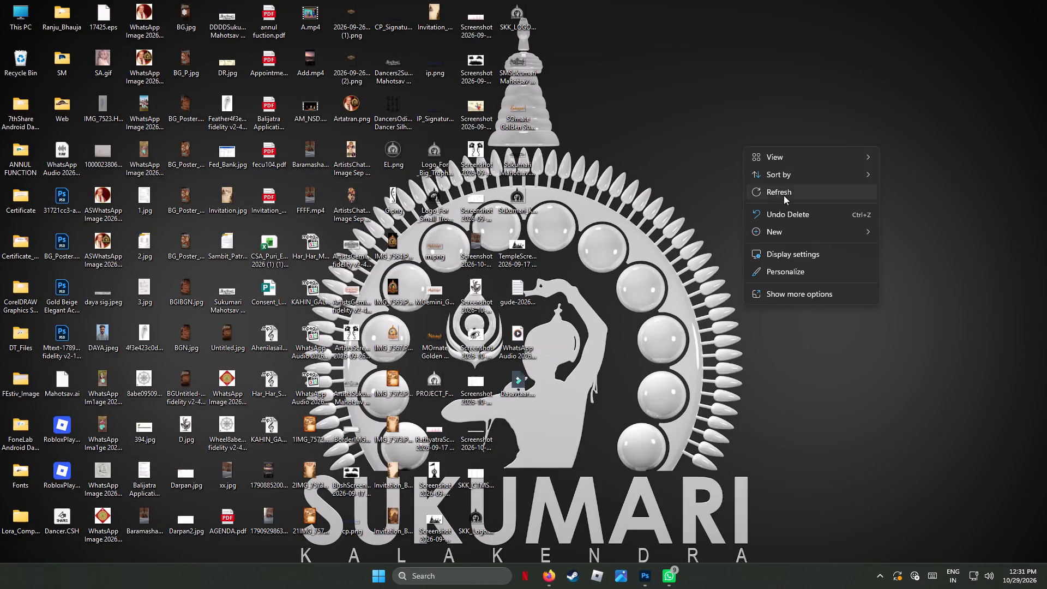
click(784, 195)
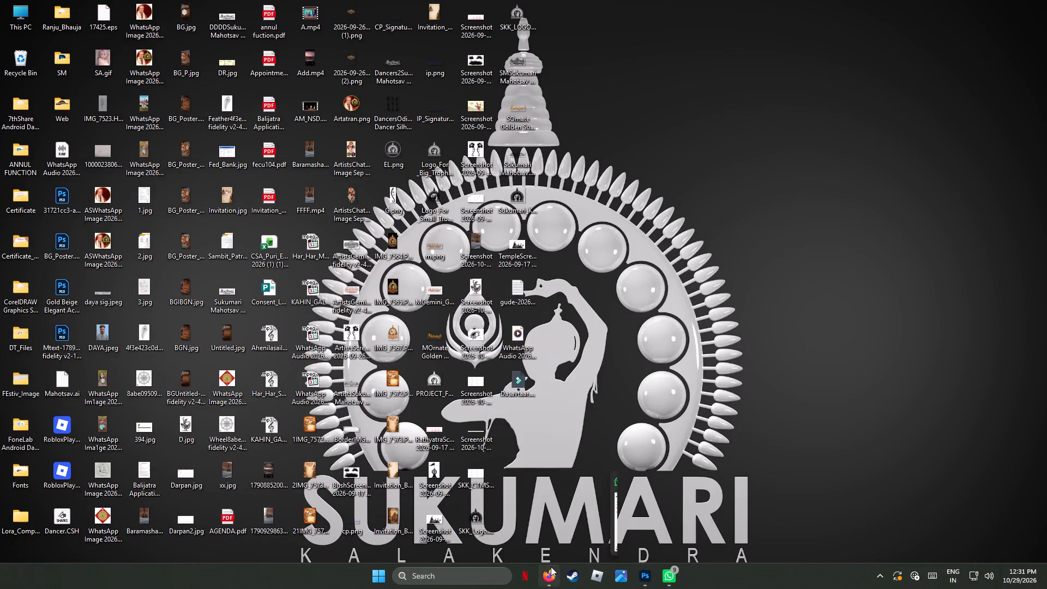
Switch to Firefox and open the Google account overview with the list of signed-in accounts.
click(564, 546)
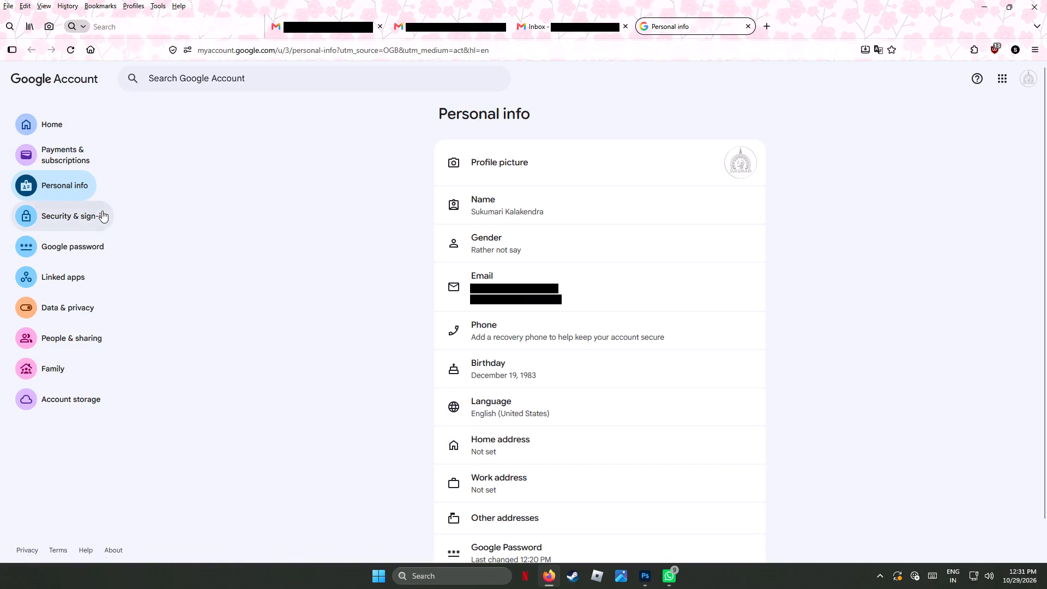
click(1029, 81)
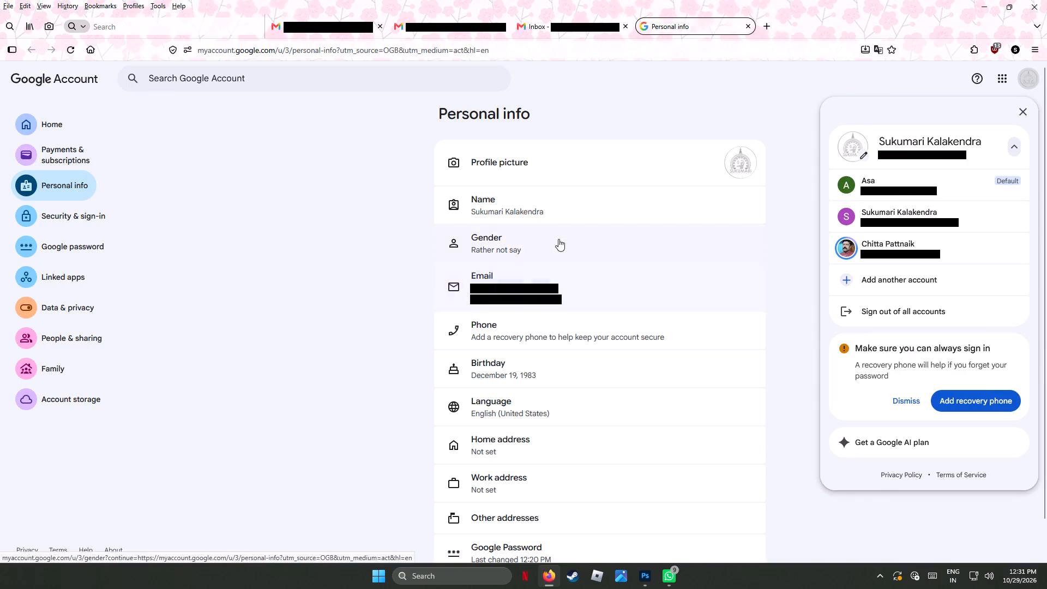